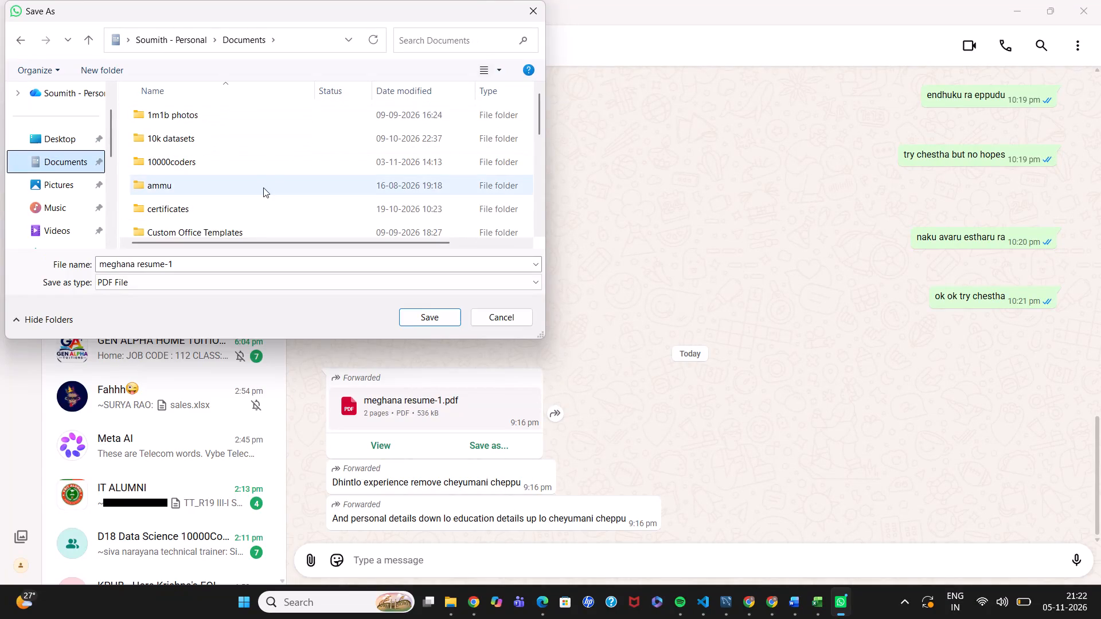
scroll(263, 187, down, 1)
scroll(205, 199, down, 1)
double_click(172, 203)
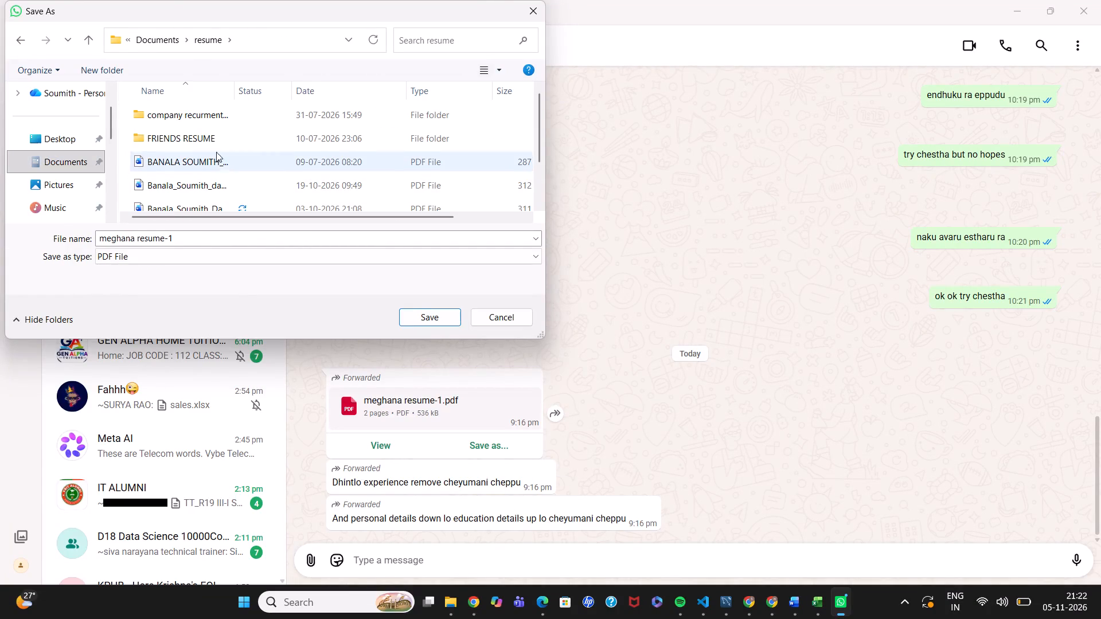
double_click(196, 139)
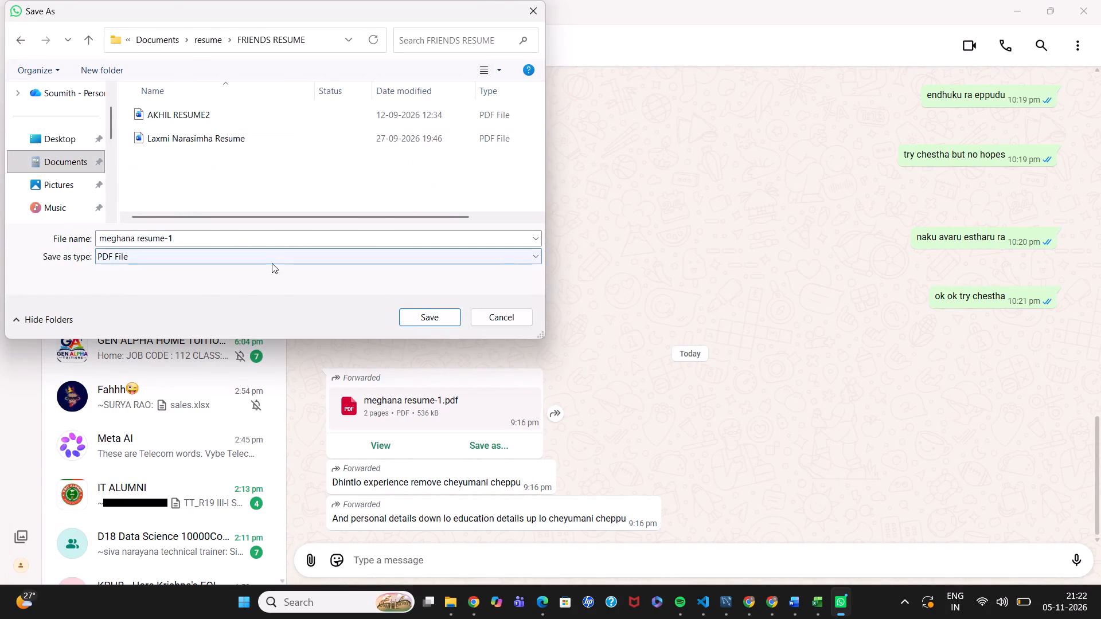
click(270, 255)
click(270, 255)
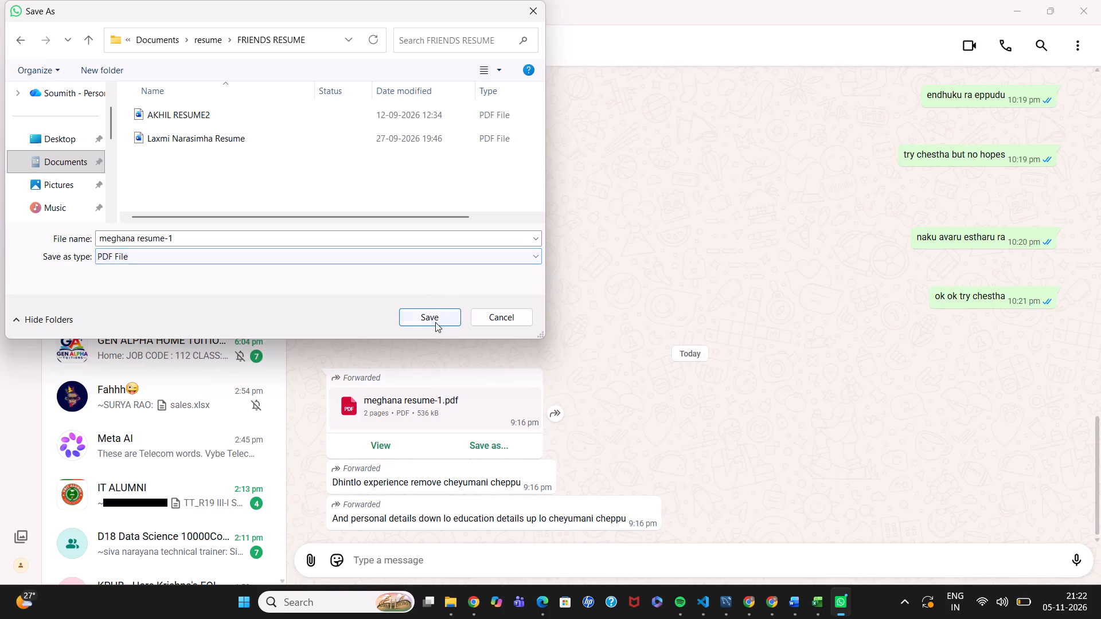
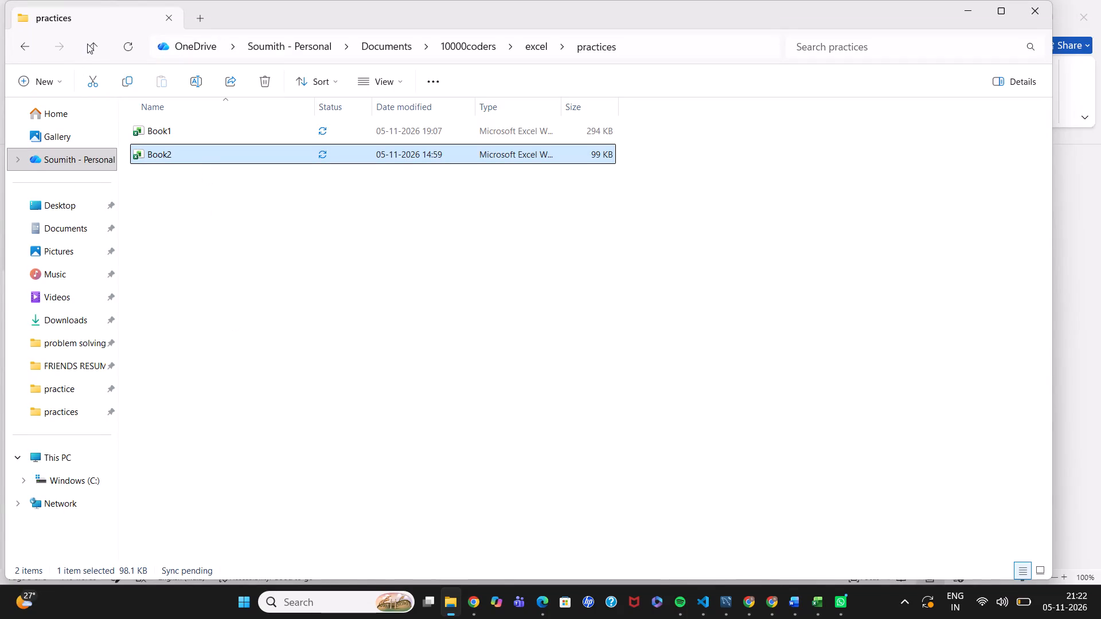
Open the PDF meghana resume-1 from Documents > resume > FRIENDS RESUME in Word for editing.
click(87, 44)
click(21, 48)
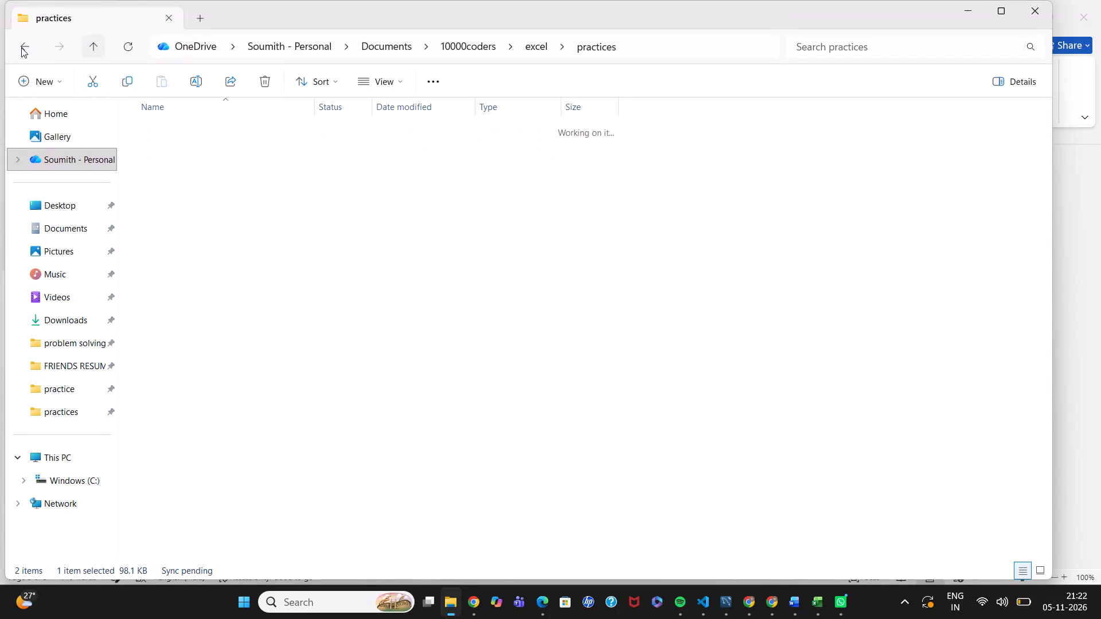
click(63, 230)
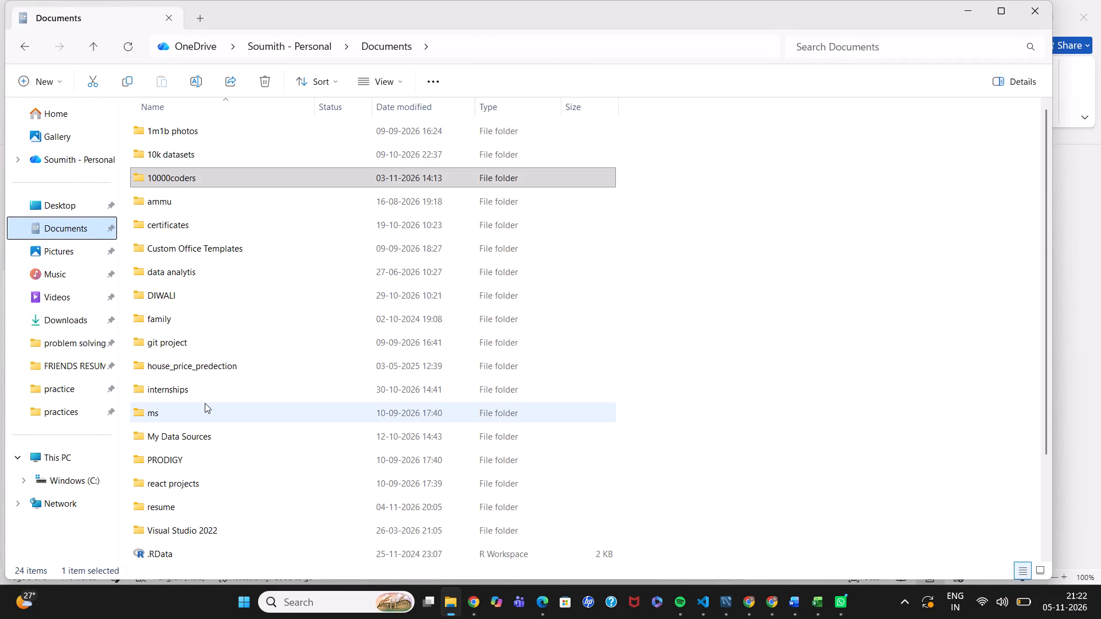
double_click(154, 508)
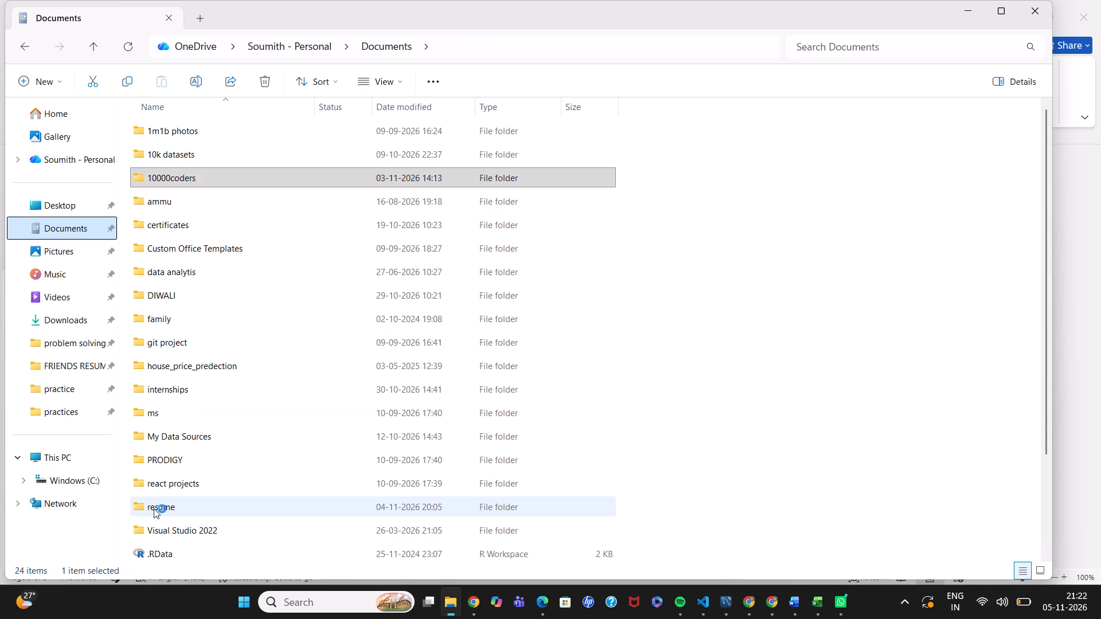
double_click(202, 149)
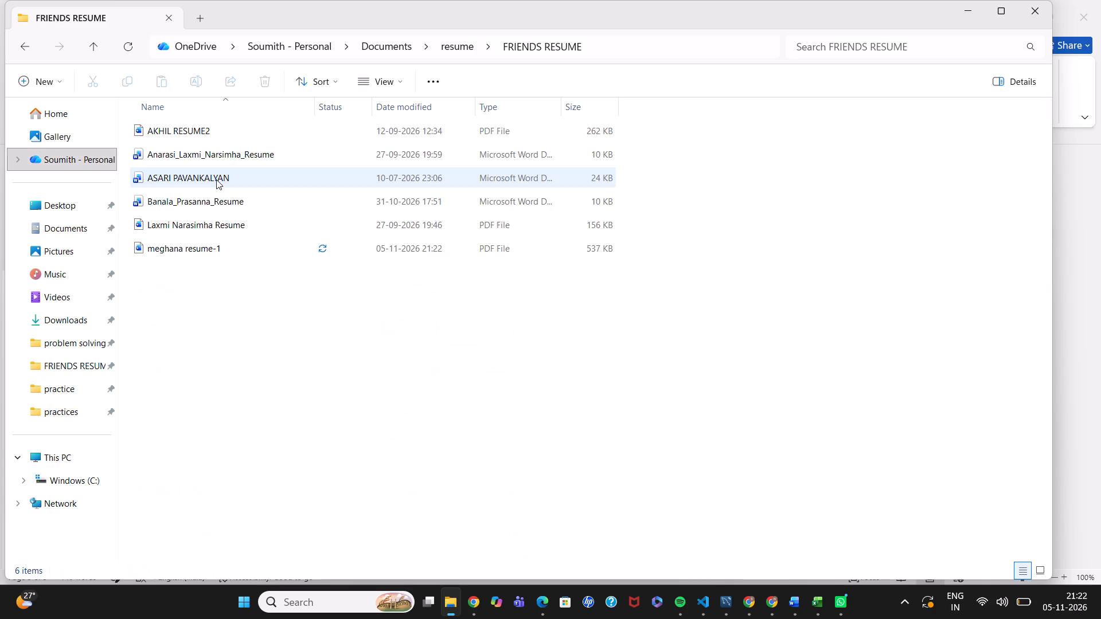
double_click(210, 251)
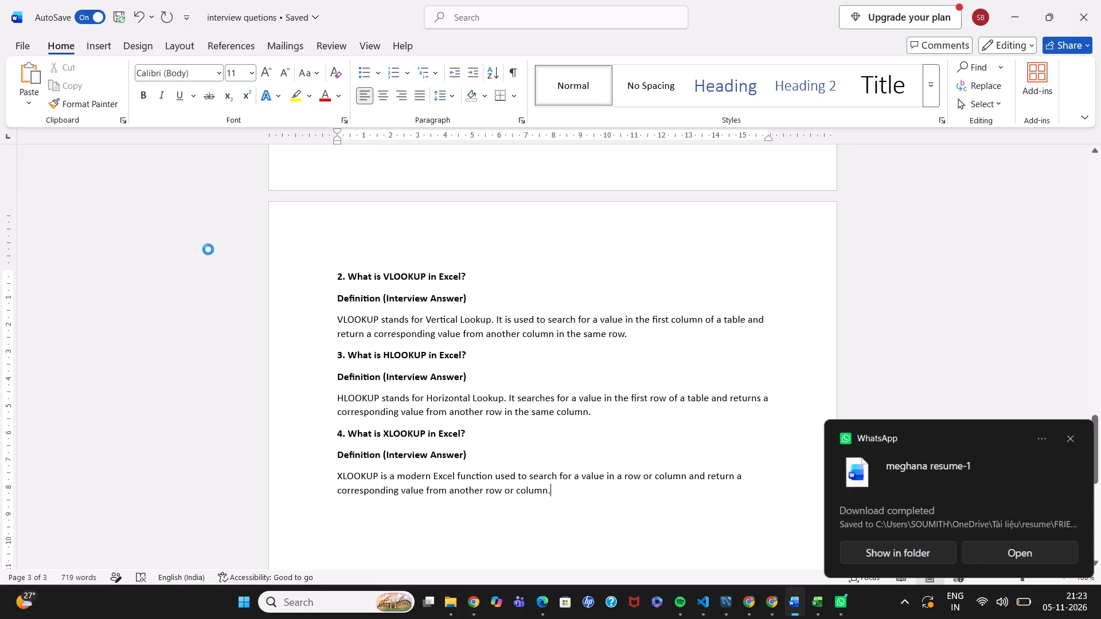
Select the text at the PERSONAL DETAILS heading of the resume.
scroll(348, 317, down, 1)
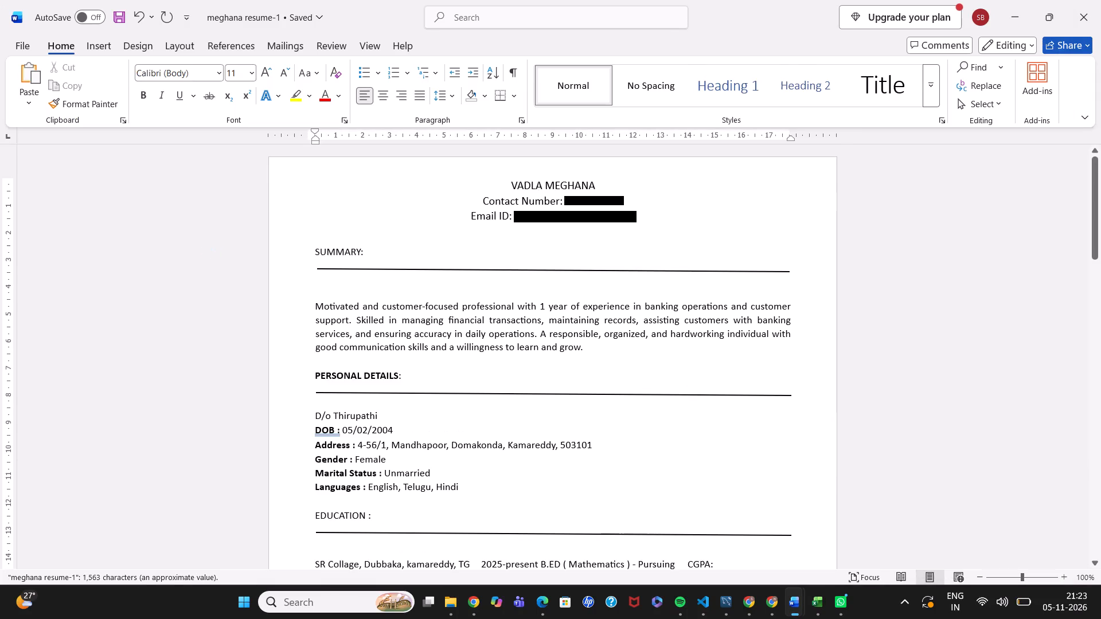
scroll(348, 317, down, 2)
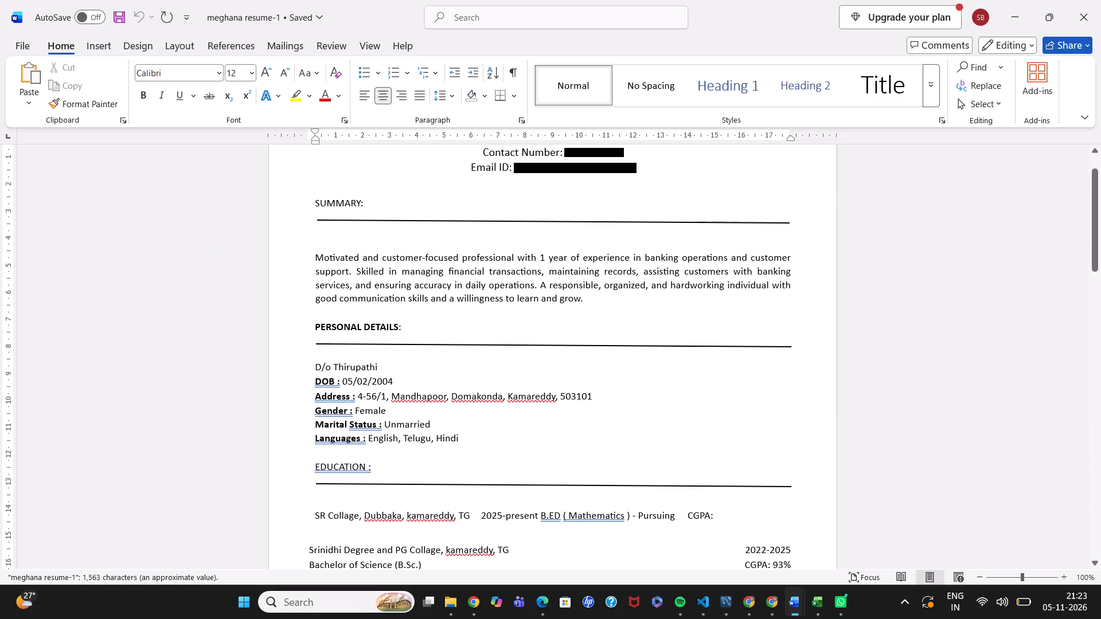
scroll(348, 317, down, 1)
drag(311, 202, 322, 210)
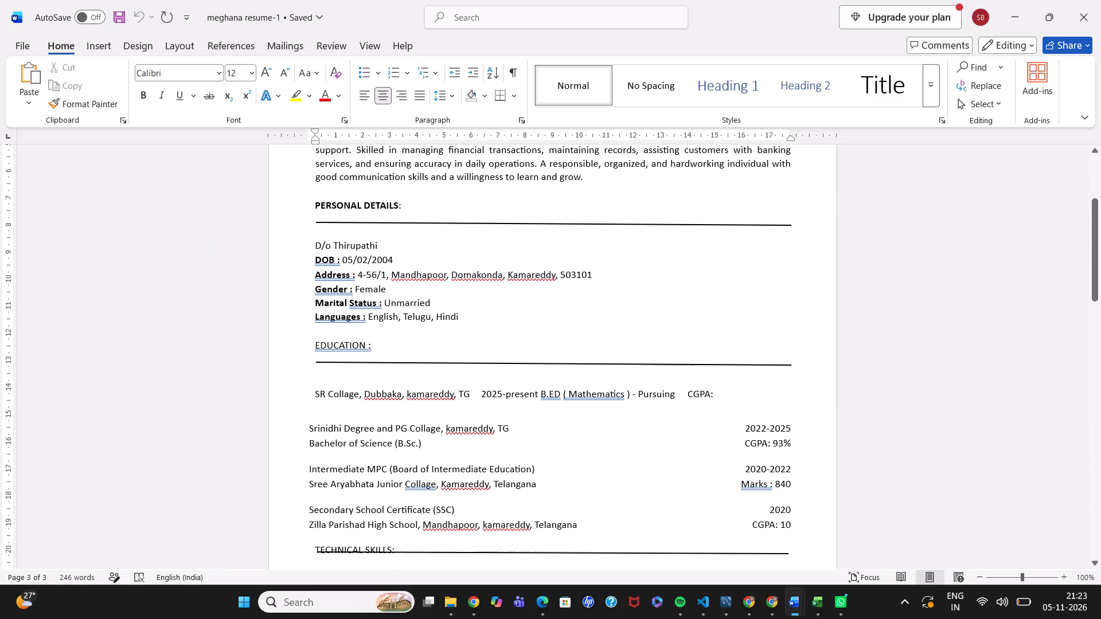
Move the whole PERSONAL DETAILS section from below the summary to directly after the Secondary School Certificate entry, above TECHNICAL SKILLS.
drag(322, 210, 464, 316)
key(ctrl+x)
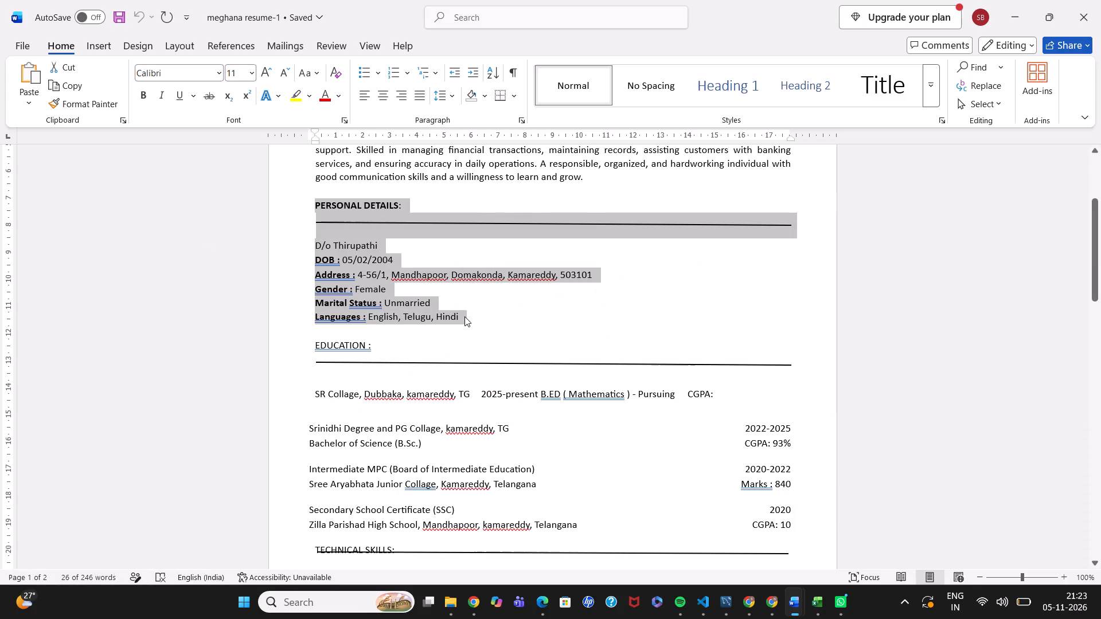
scroll(444, 371, down, 1)
key(Return)
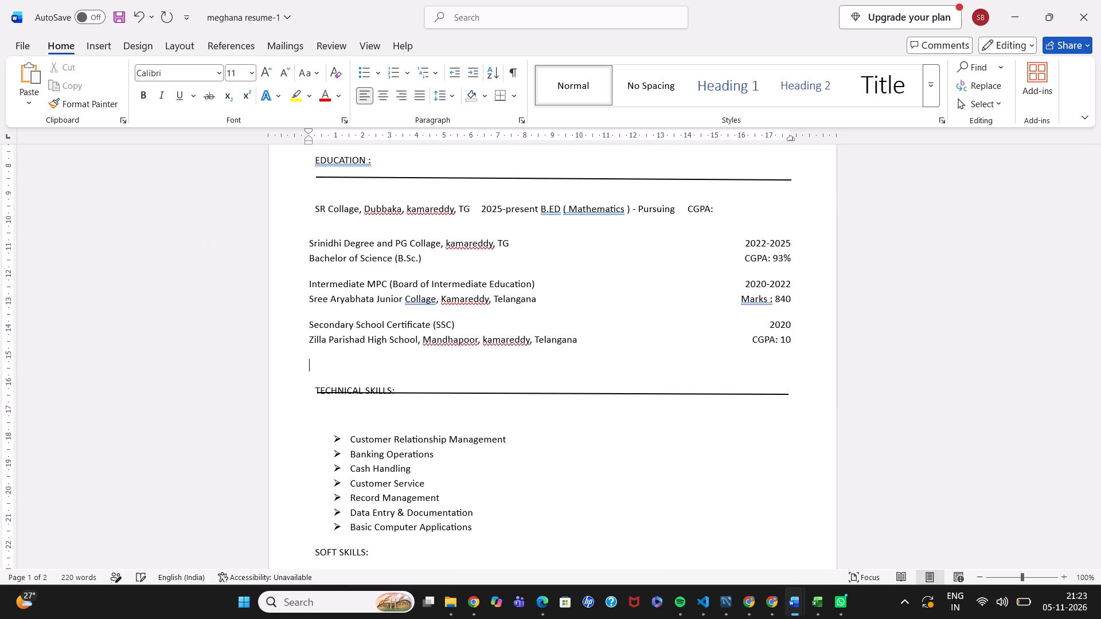
key(ctrl+v)
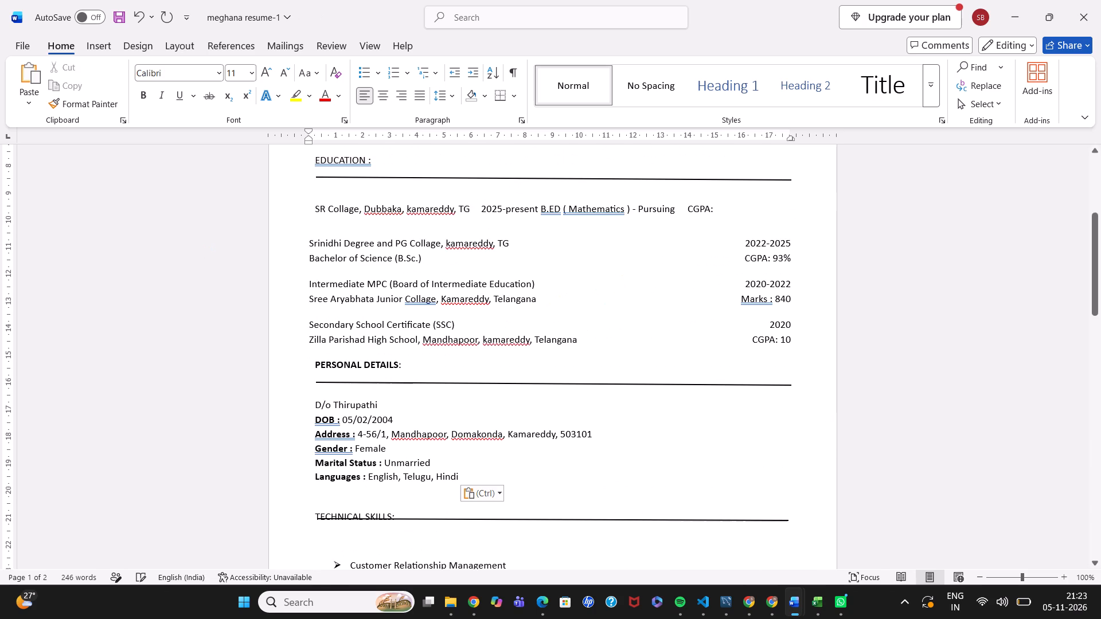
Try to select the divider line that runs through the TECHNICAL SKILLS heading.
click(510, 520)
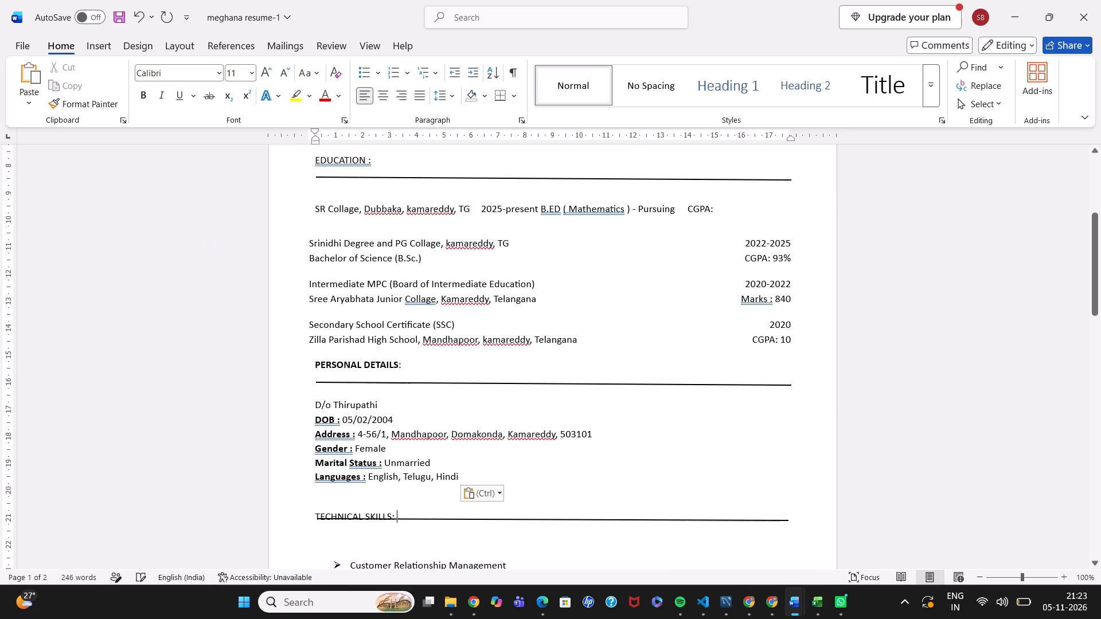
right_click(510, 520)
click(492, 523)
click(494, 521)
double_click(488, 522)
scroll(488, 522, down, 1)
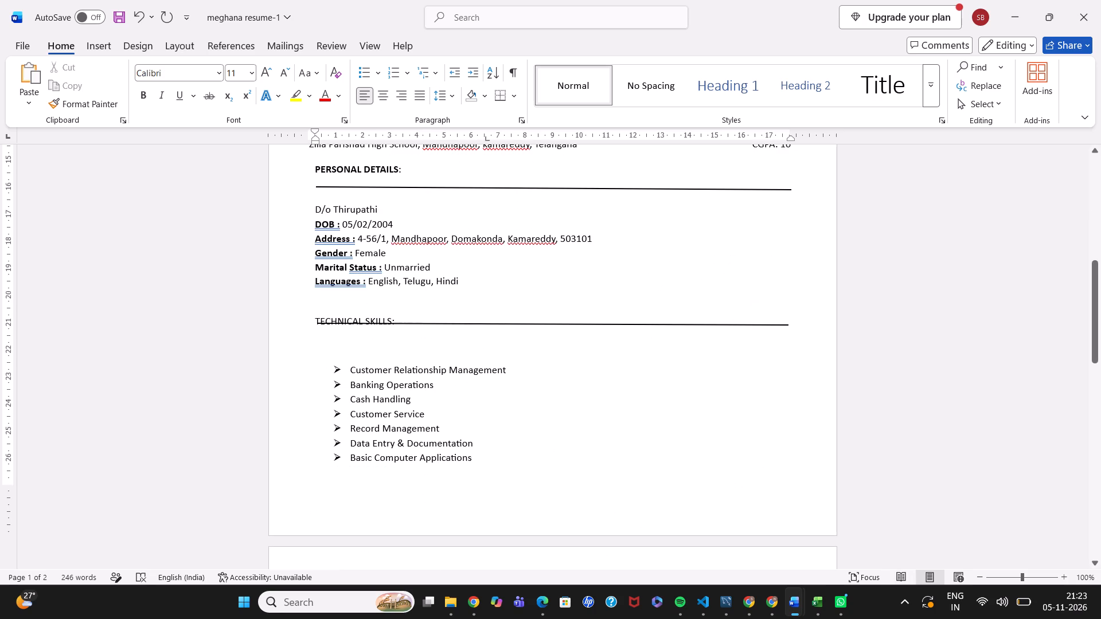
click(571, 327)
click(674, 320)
Delete the Banking Assistance entry under WORKING EXPERIENCE, including its employer, location, dates and all bullet points.
scroll(555, 356, down, 2)
scroll(555, 356, up, 1)
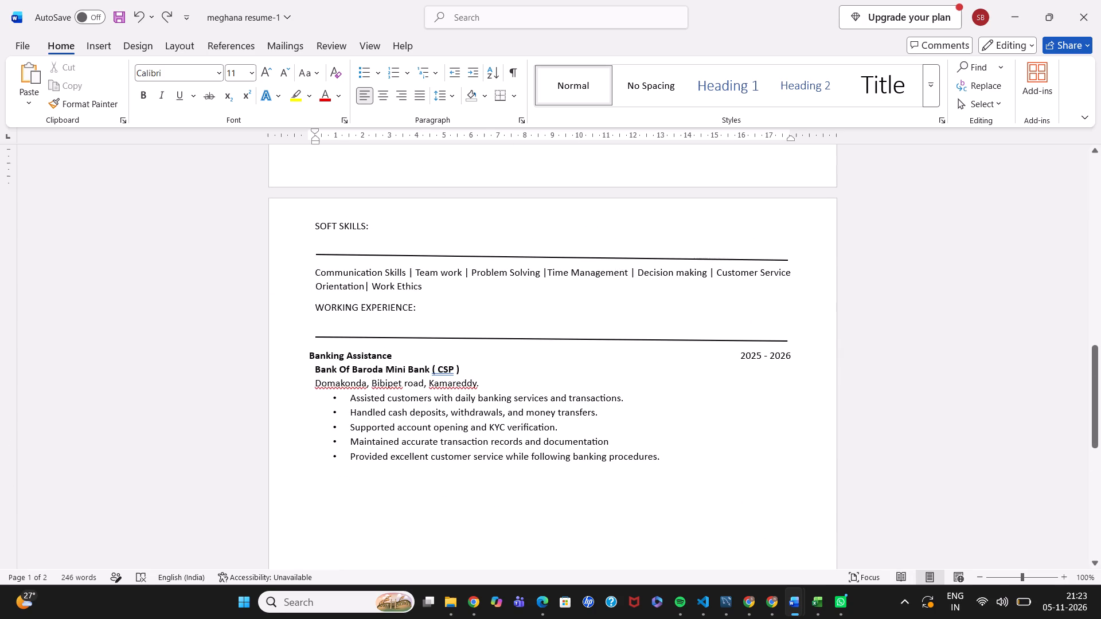
drag(307, 352, 600, 426)
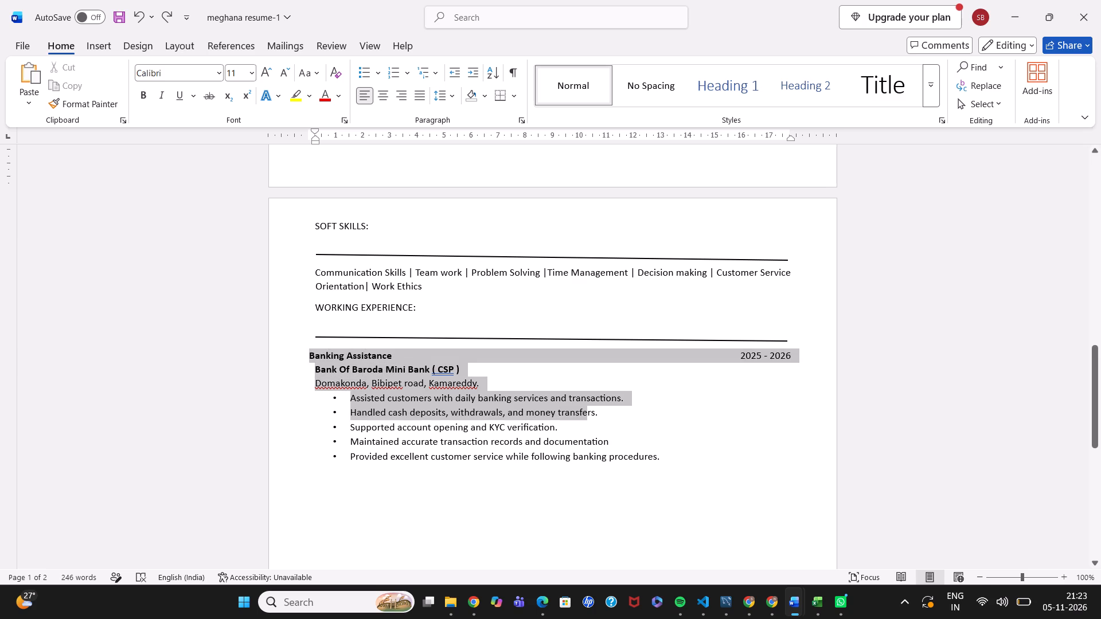
drag(600, 426, 690, 506)
key(BackSpace)
key(BackSpace)
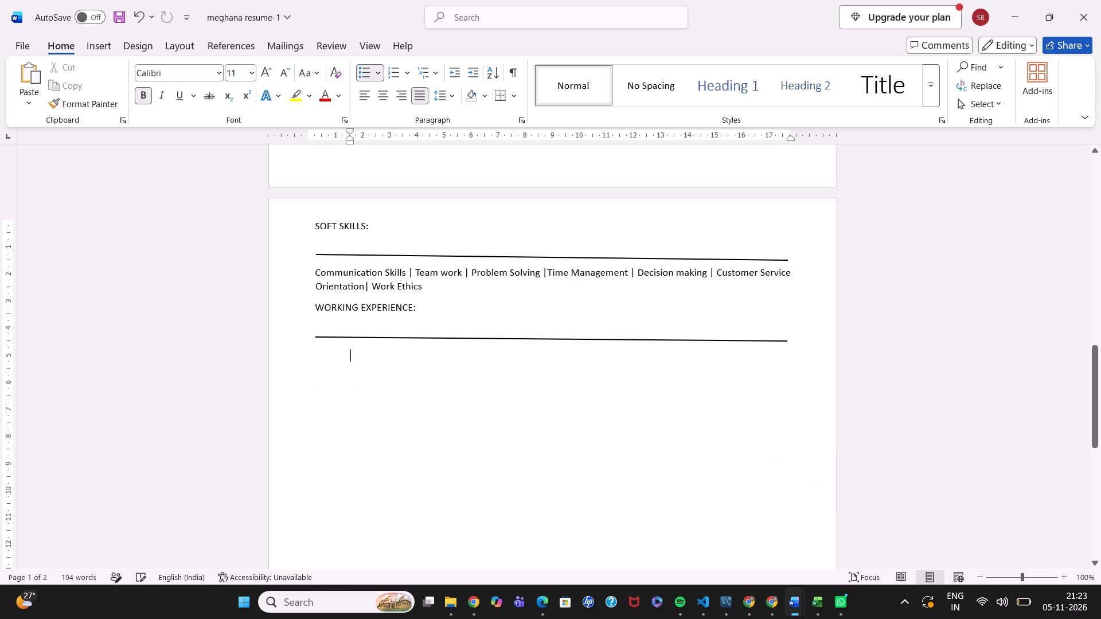
key(BackSpace)
key(BackSpace)
key(BackSpace)
key(BackSpace)
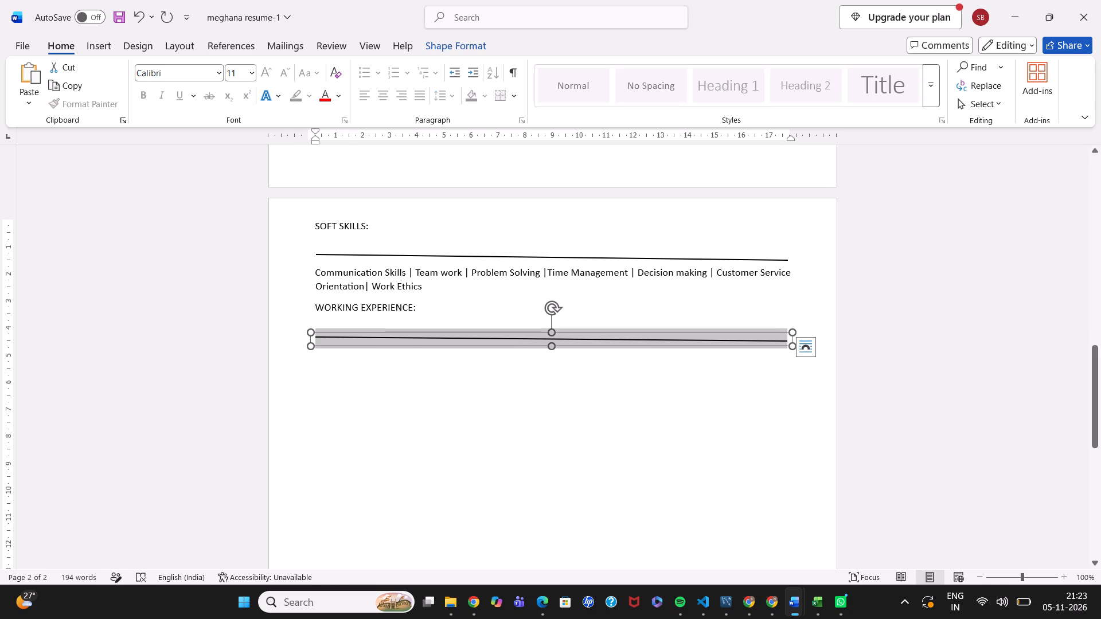
Remove the divider line below the WORKING EXPERIENCE heading.
right_click(542, 335)
click(583, 269)
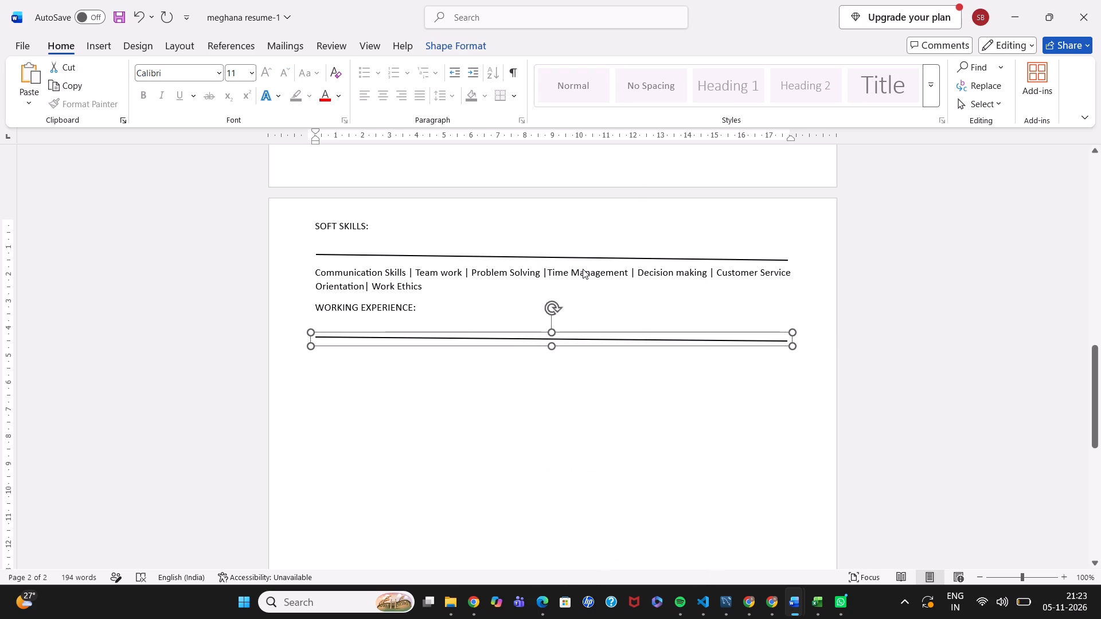
Delete the WORKING EXPERIENCE heading below the soft skills text.
click(436, 300)
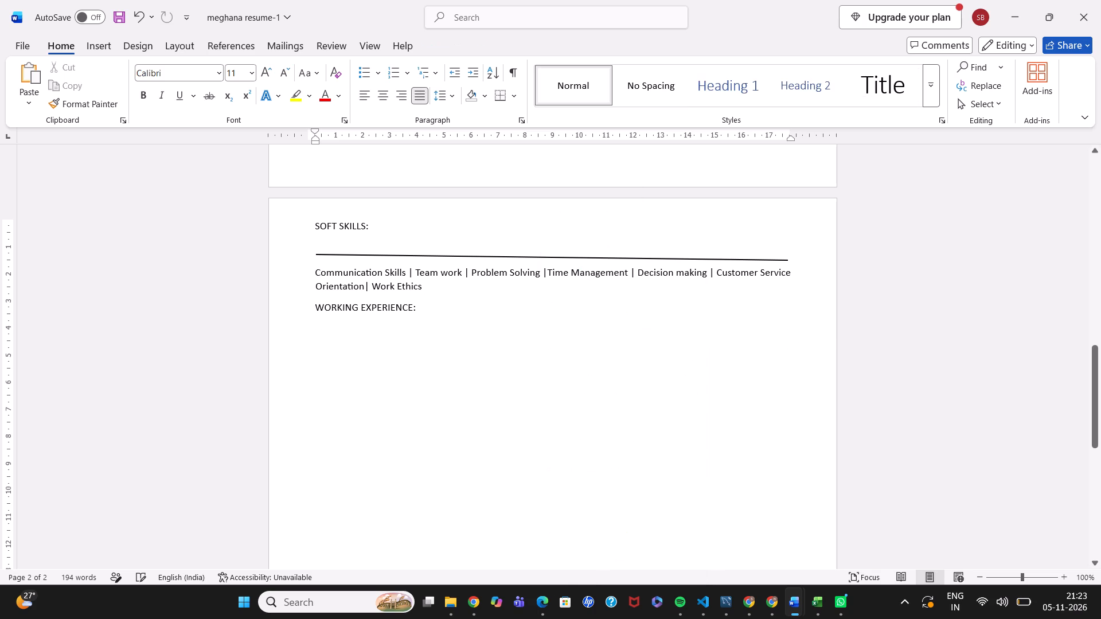
click(436, 311)
key(BackSpace)
key(BackSpace)
key(BackSpace)
key(BackSpace)
key(BackSpace)
key(BackSpace)
key(BackSpace)
key(BackSpace)
key(BackSpace)
key(BackSpace)
key(BackSpace)
key(BackSpace)
key(BackSpace)
key(BackSpace)
key(BackSpace)
key(BackSpace)
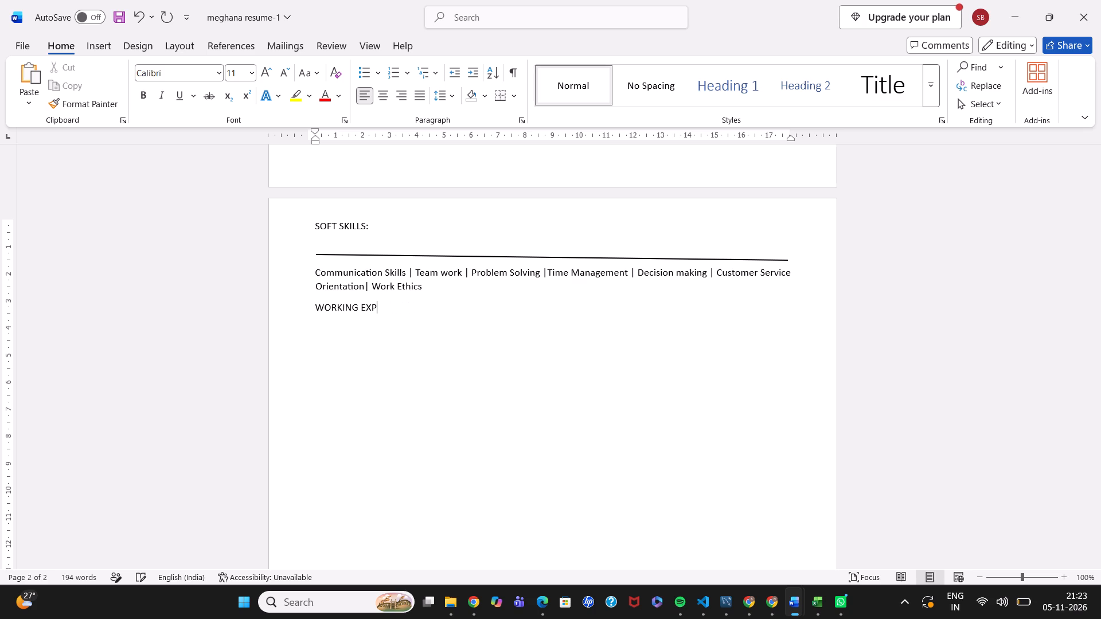
key(BackSpace)
key(BackSpace)
key(BackSpace)
key(BackSpace)
key(BackSpace)
key(BackSpace)
key(BackSpace)
key(BackSpace)
key(BackSpace)
key(BackSpace)
key(BackSpace)
key(BackSpace)
key(BackSpace)
key(BackSpace)
key(BackSpace)
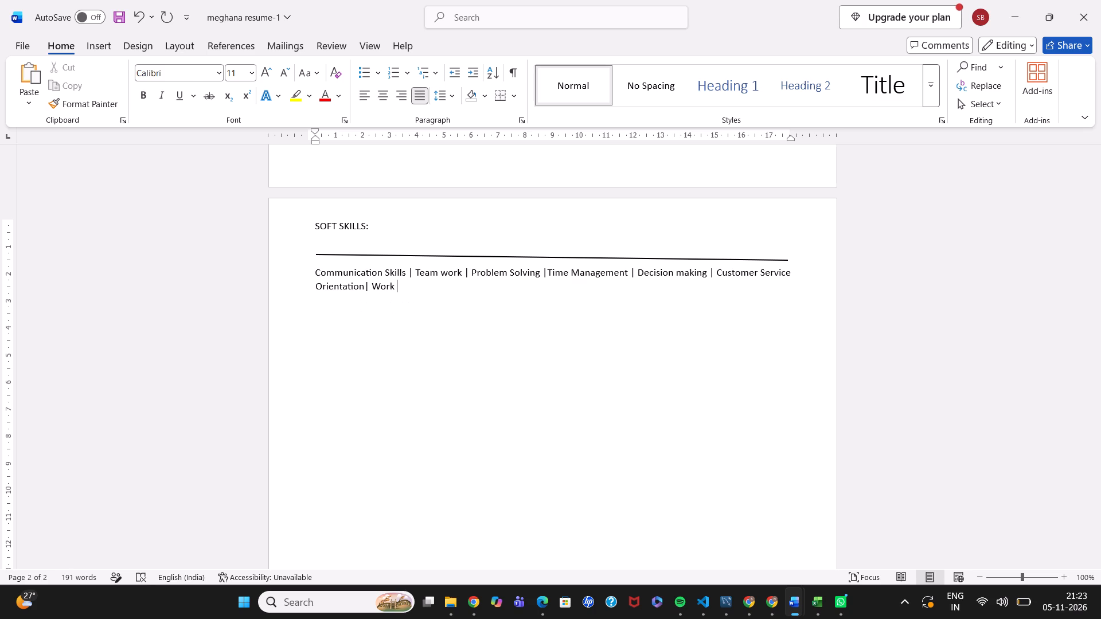
Undo the excess deletions that cut into "Work Ethics" at the end of the soft skills text.
click(140, 16)
click(140, 16)
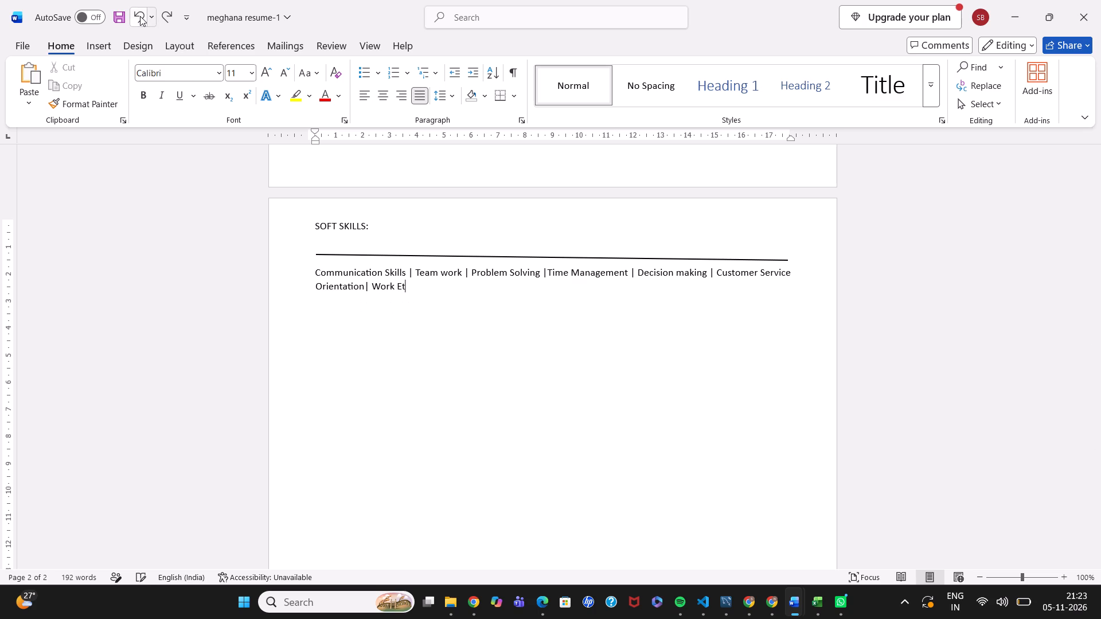
click(140, 16)
click(140, 16)
click(140, 16)
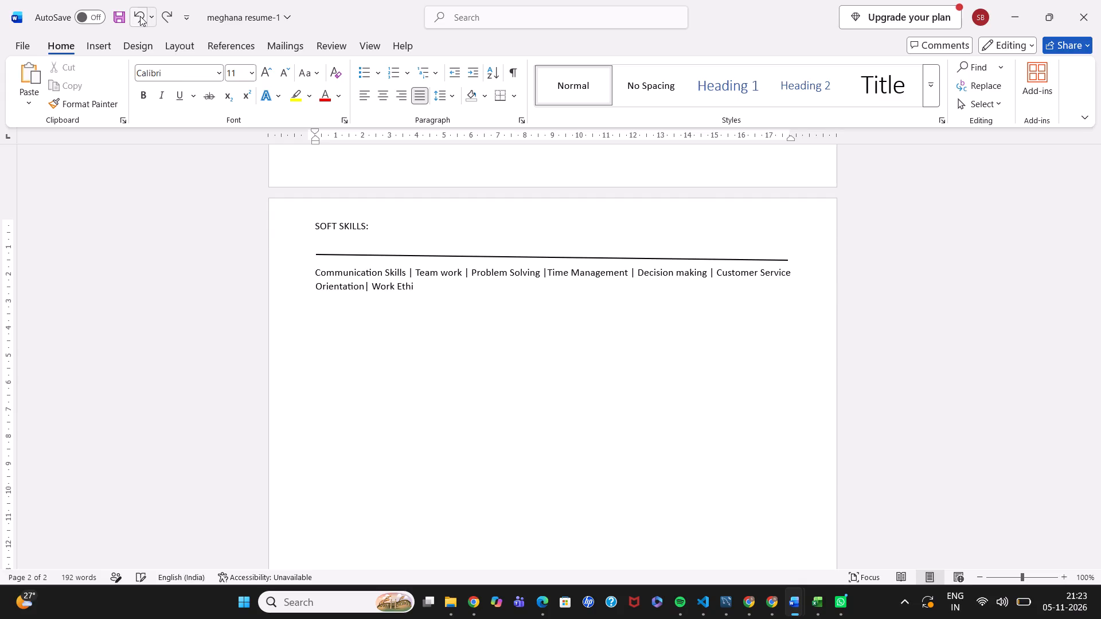
click(140, 16)
click(140, 16)
click(140, 16)
Remove the extra blank line between the summary paragraph and the EDUCATION heading.
scroll(382, 283, up, 3)
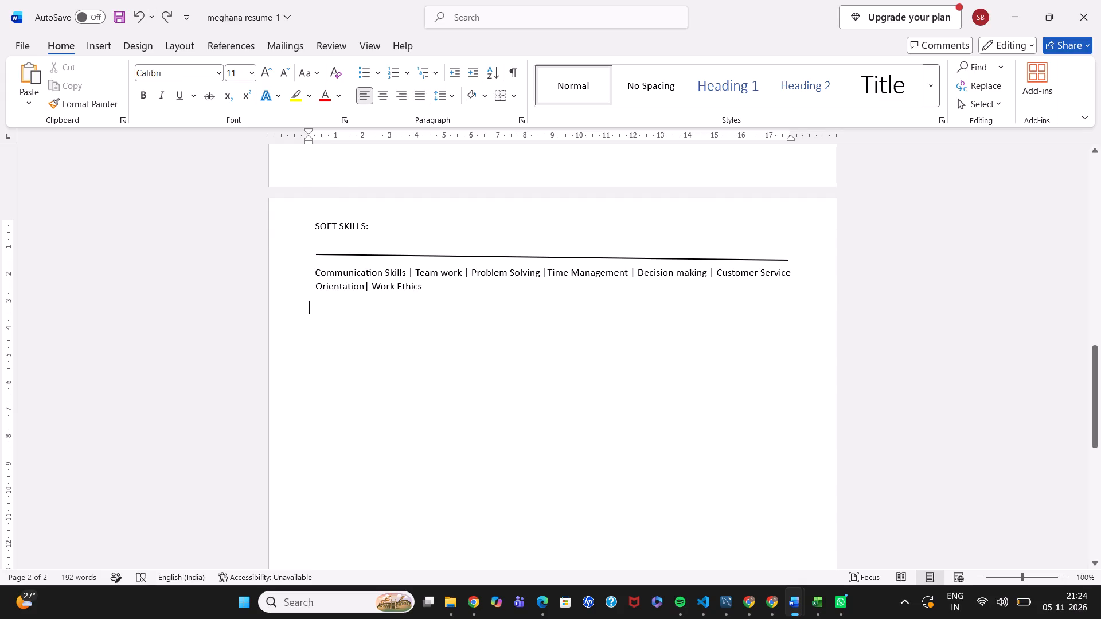
scroll(421, 300, up, 3)
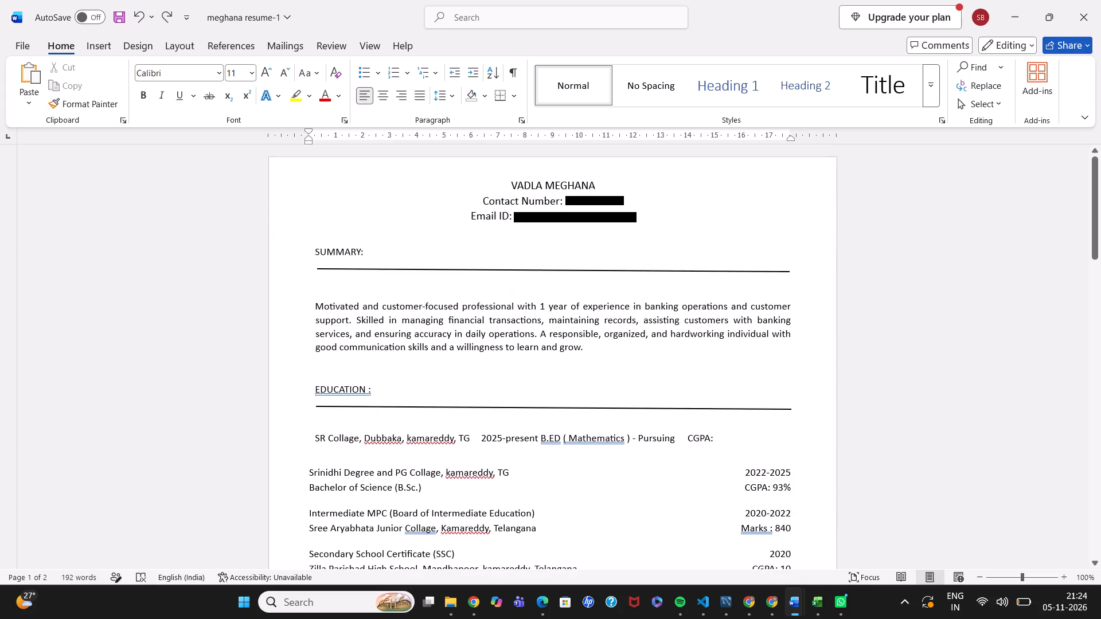
click(321, 361)
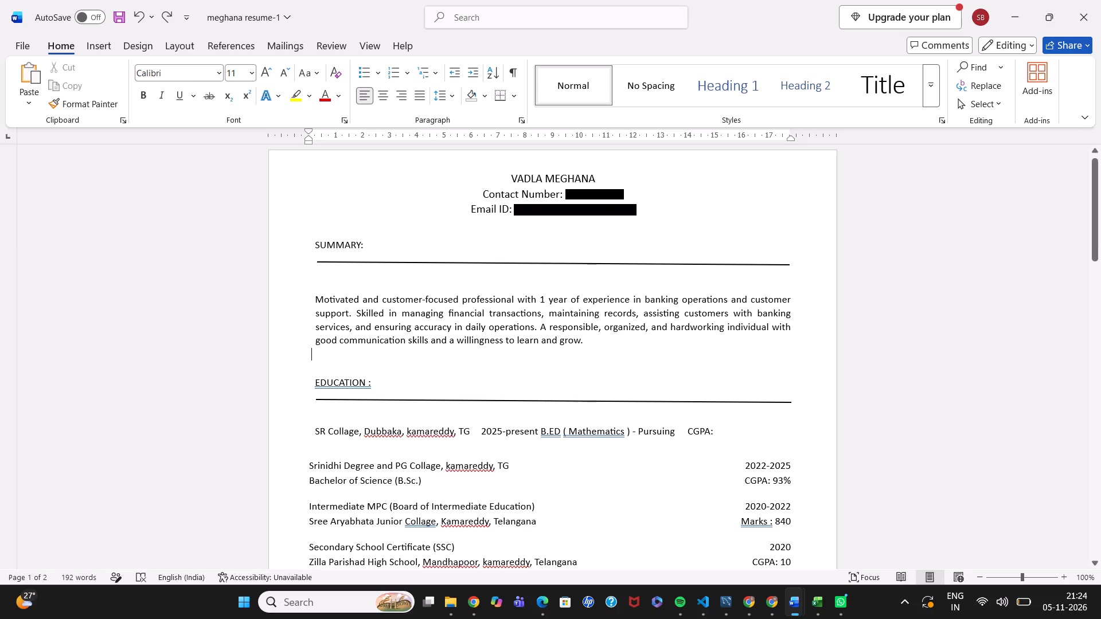
key(BackSpace)
key(BackSpace)
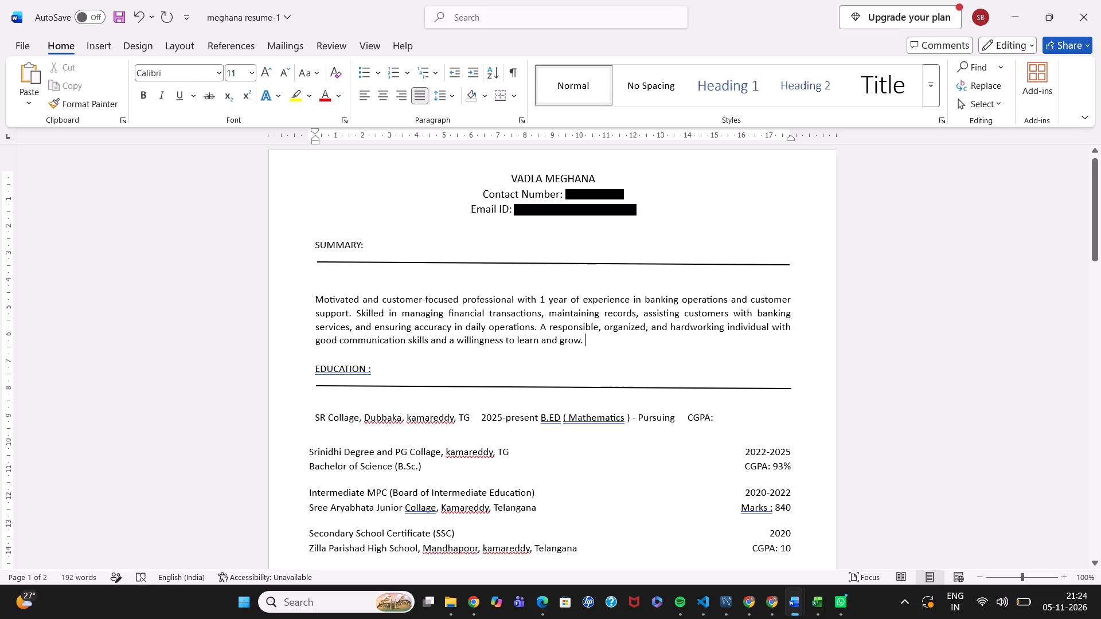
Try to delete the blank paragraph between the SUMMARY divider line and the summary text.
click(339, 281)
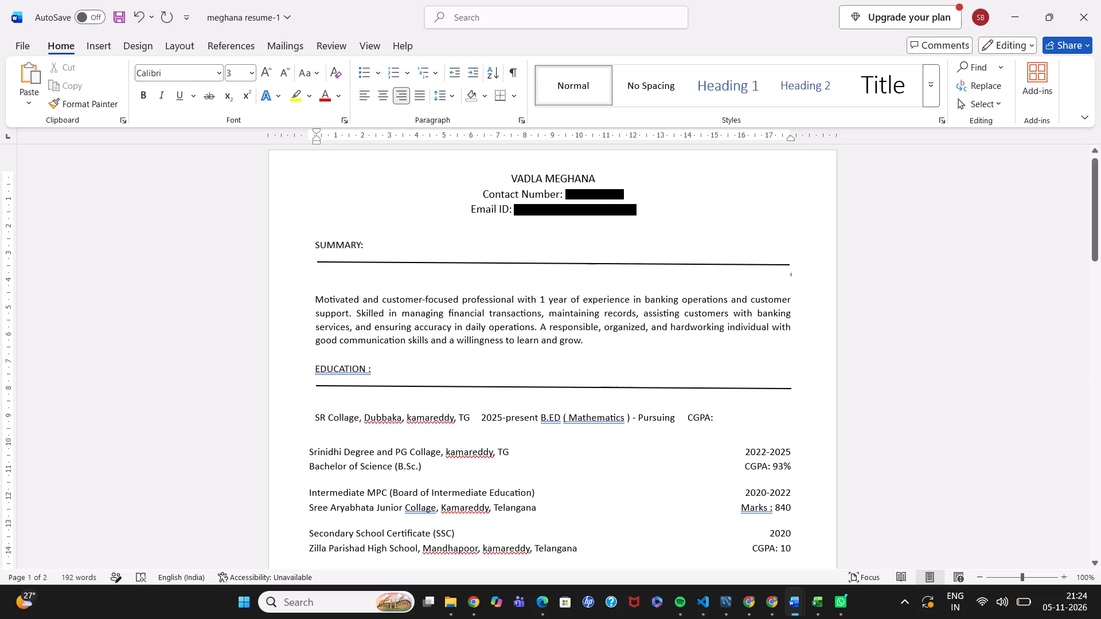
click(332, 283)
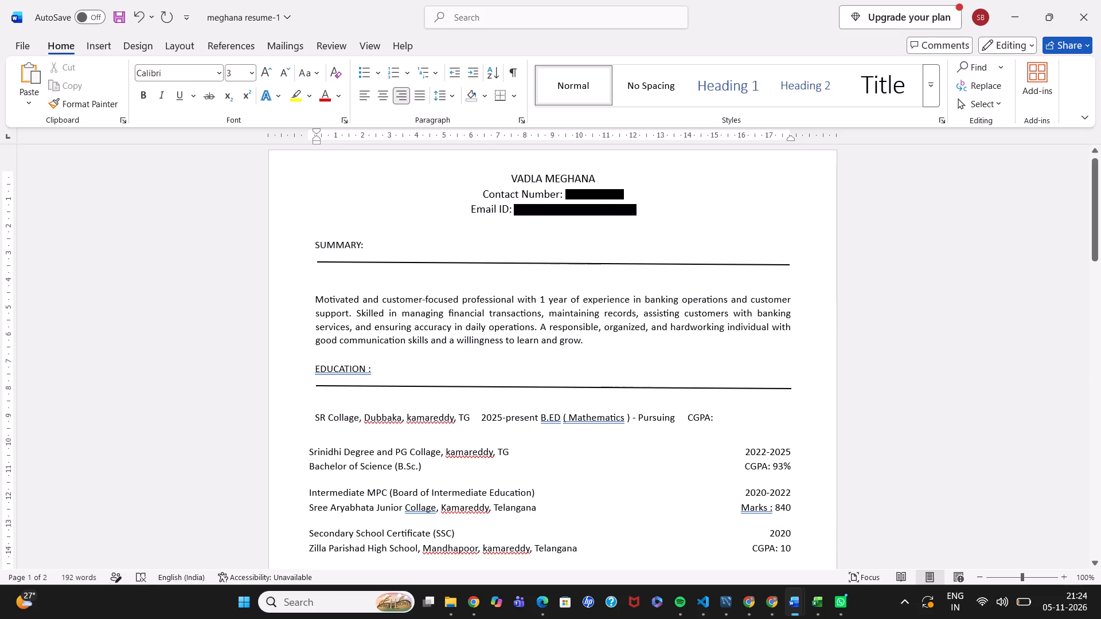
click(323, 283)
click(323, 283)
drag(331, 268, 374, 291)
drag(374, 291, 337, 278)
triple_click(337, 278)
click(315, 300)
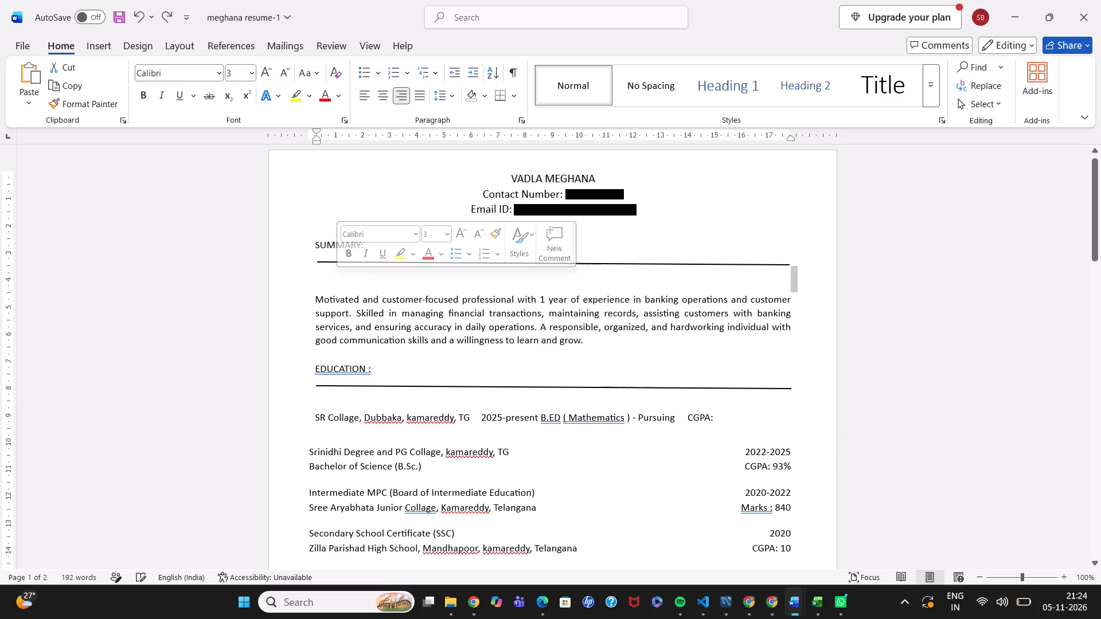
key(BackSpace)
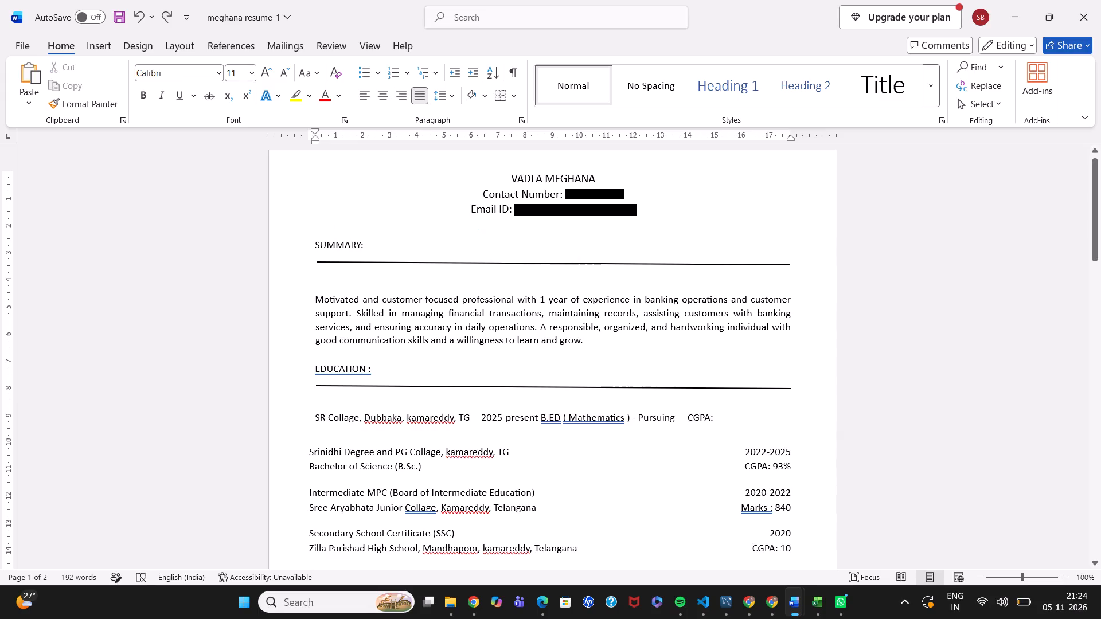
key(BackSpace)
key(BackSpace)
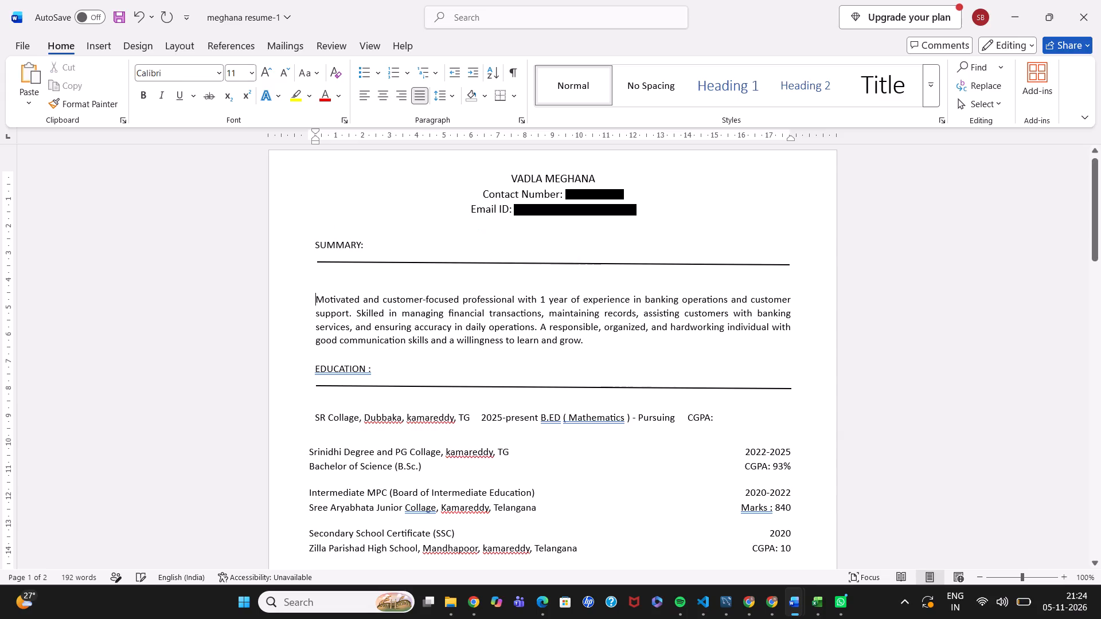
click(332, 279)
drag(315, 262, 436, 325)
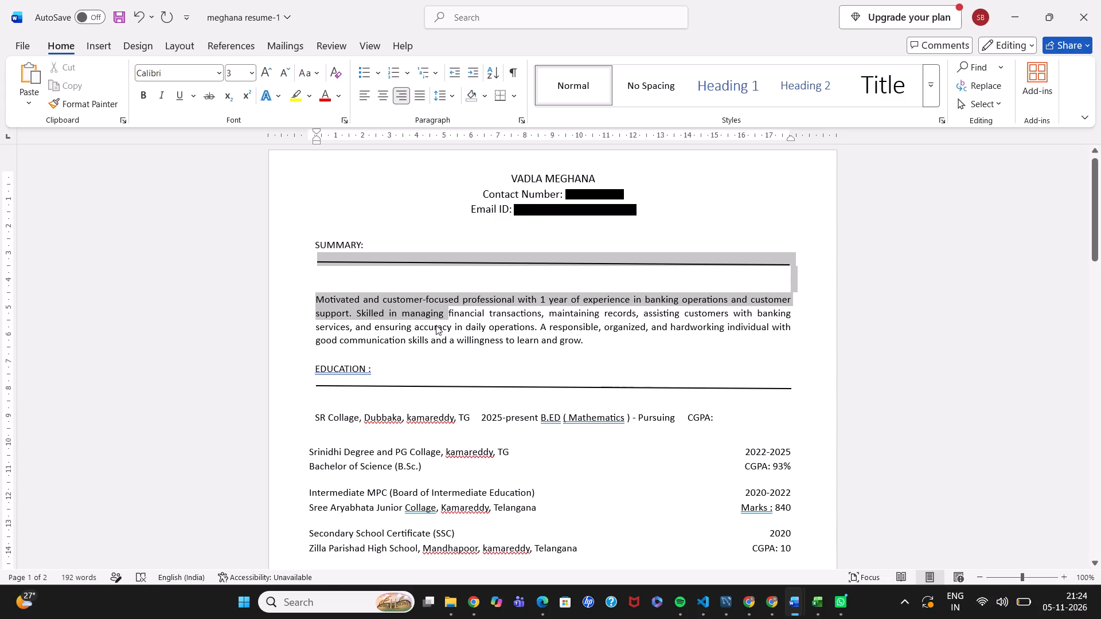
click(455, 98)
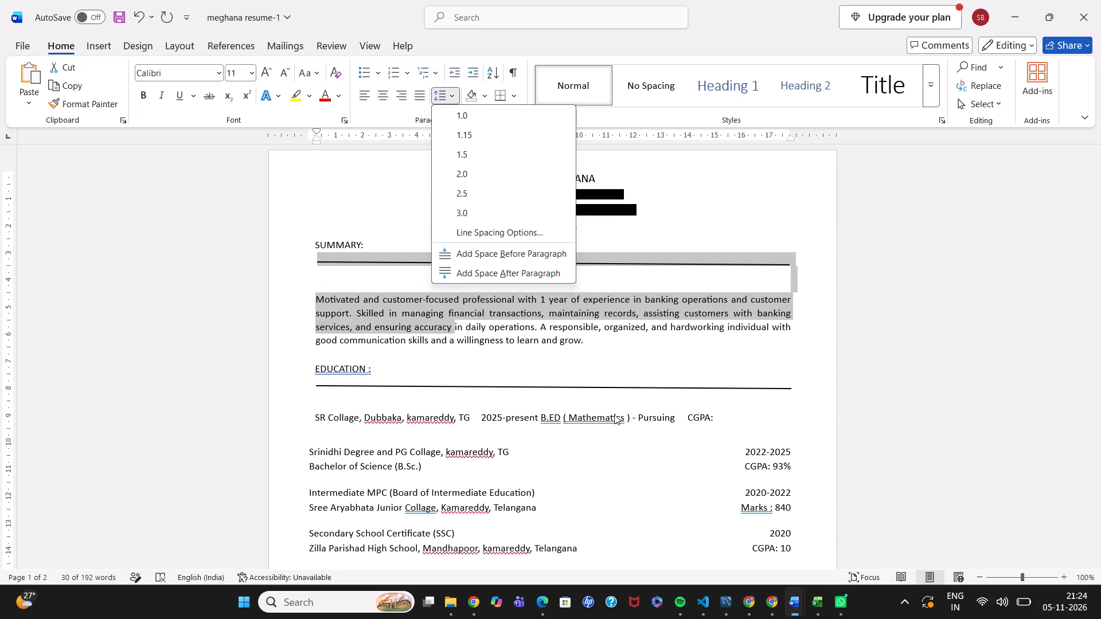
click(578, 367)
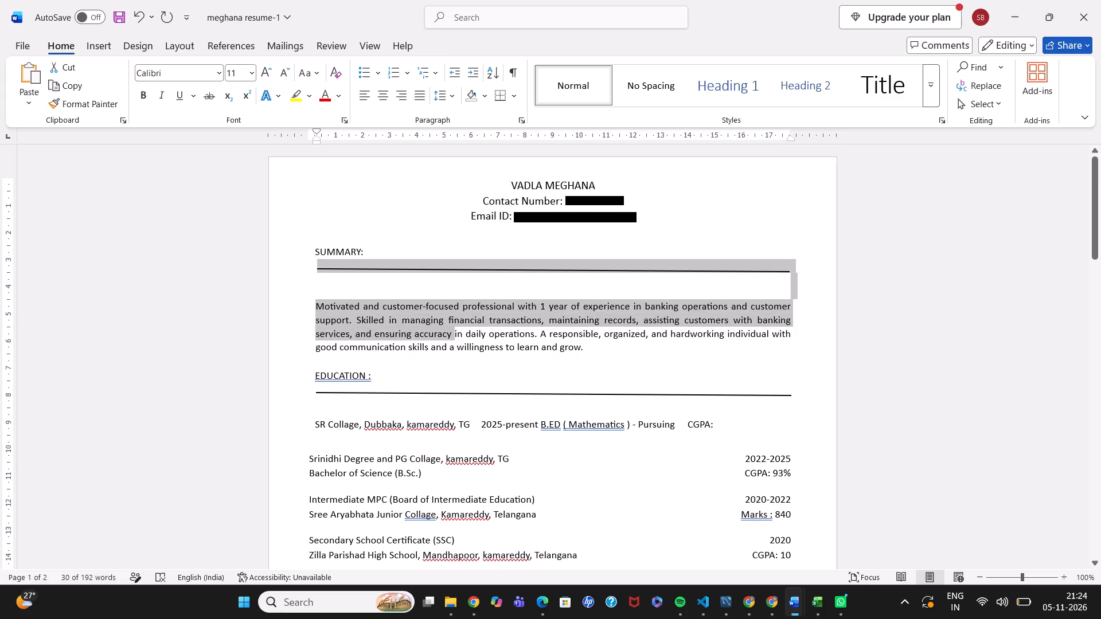
Create a new blank document.
click(19, 46)
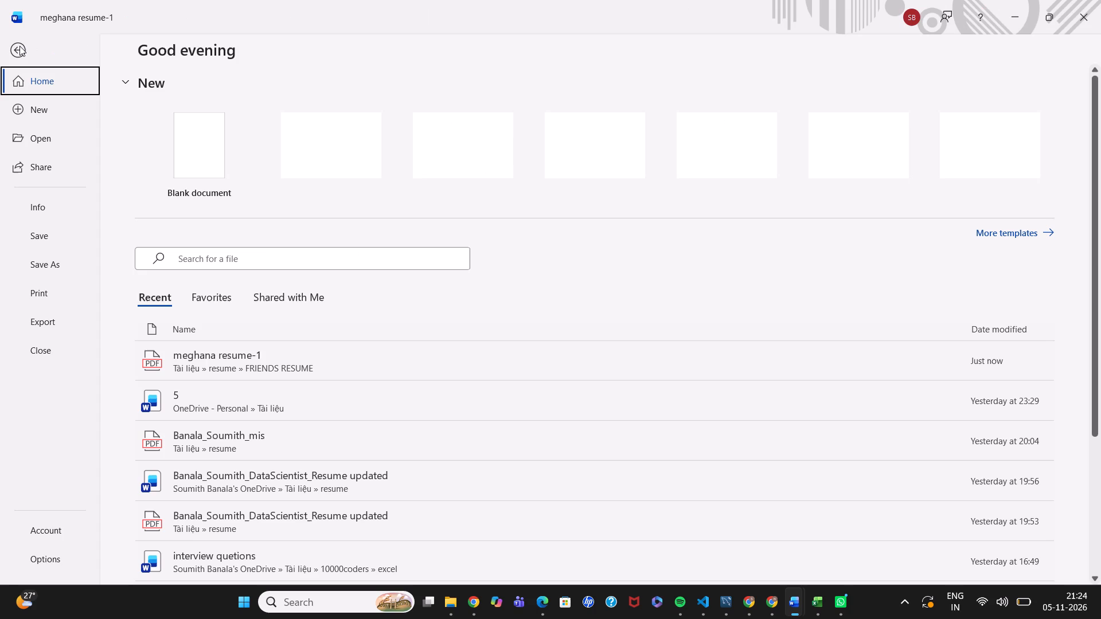
click(200, 160)
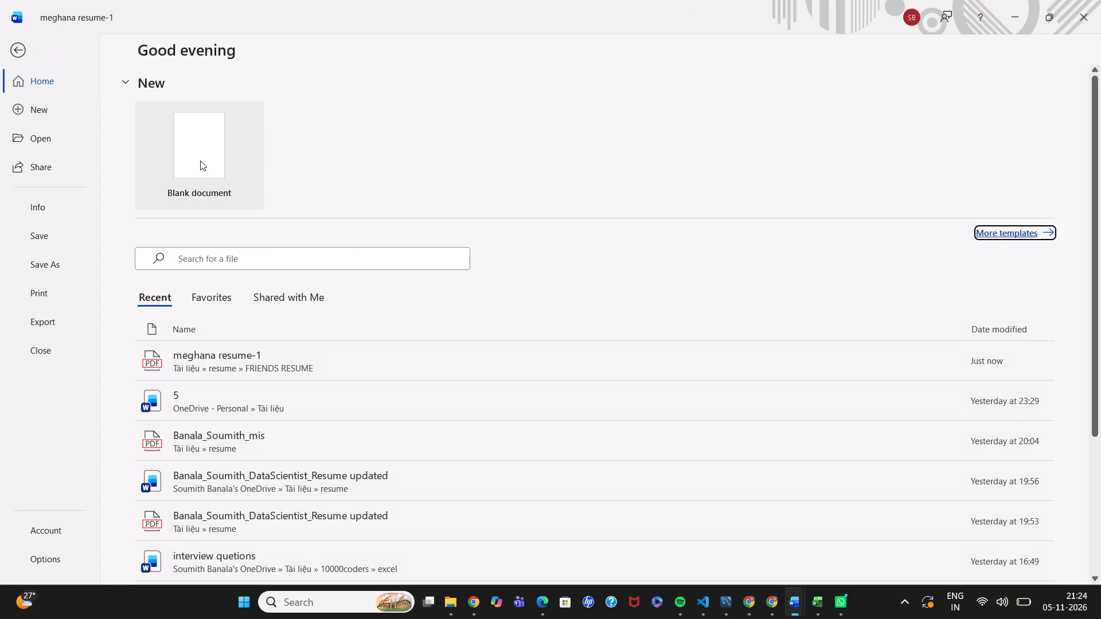
click(200, 160)
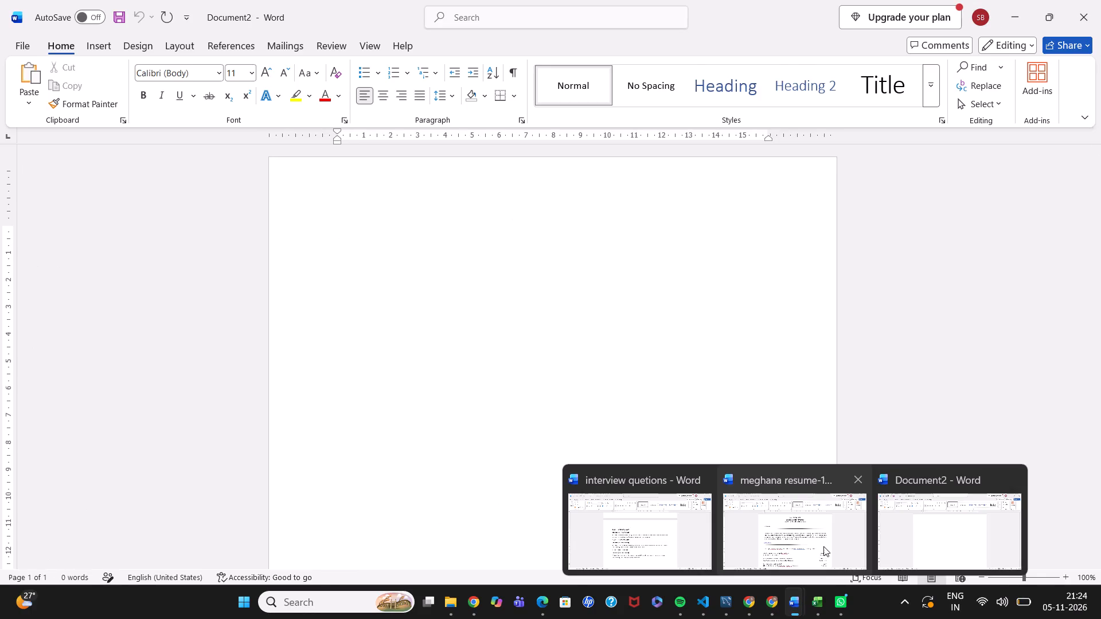
Copy the name, contact number and email lines from the resume and paste them into the new document with centred alignment.
click(823, 546)
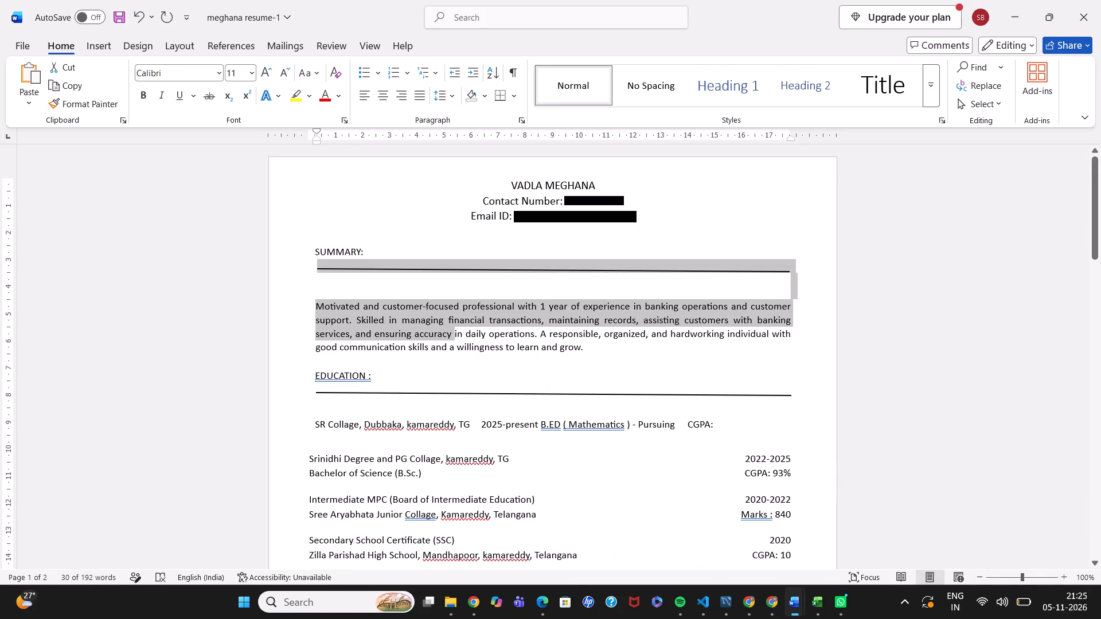
drag(642, 217, 506, 185)
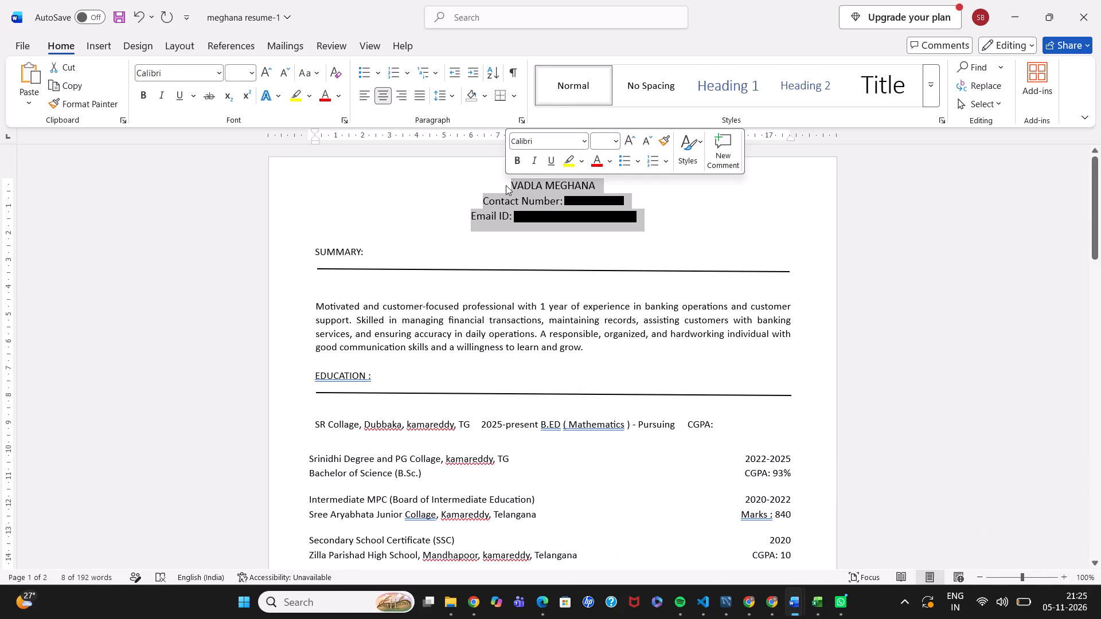
key(ctrl+c)
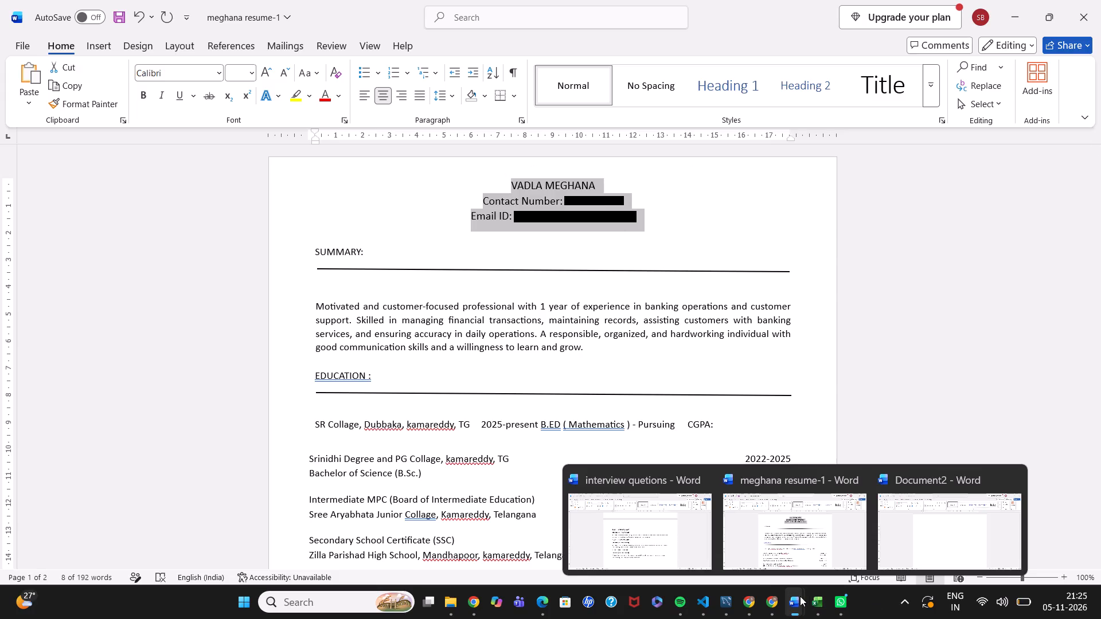
click(918, 522)
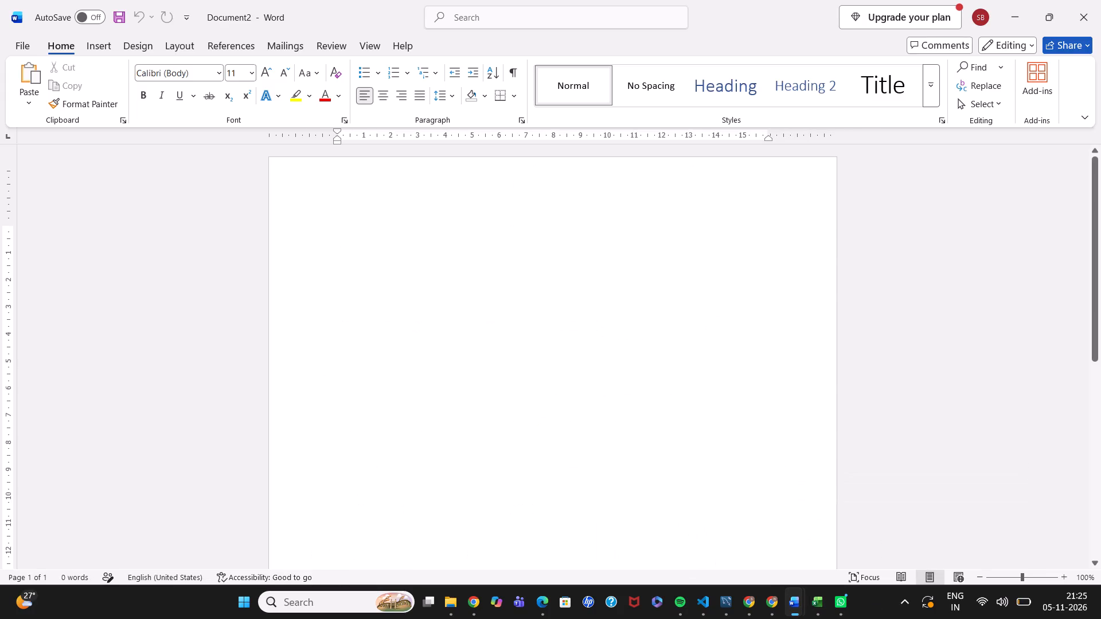
click(381, 92)
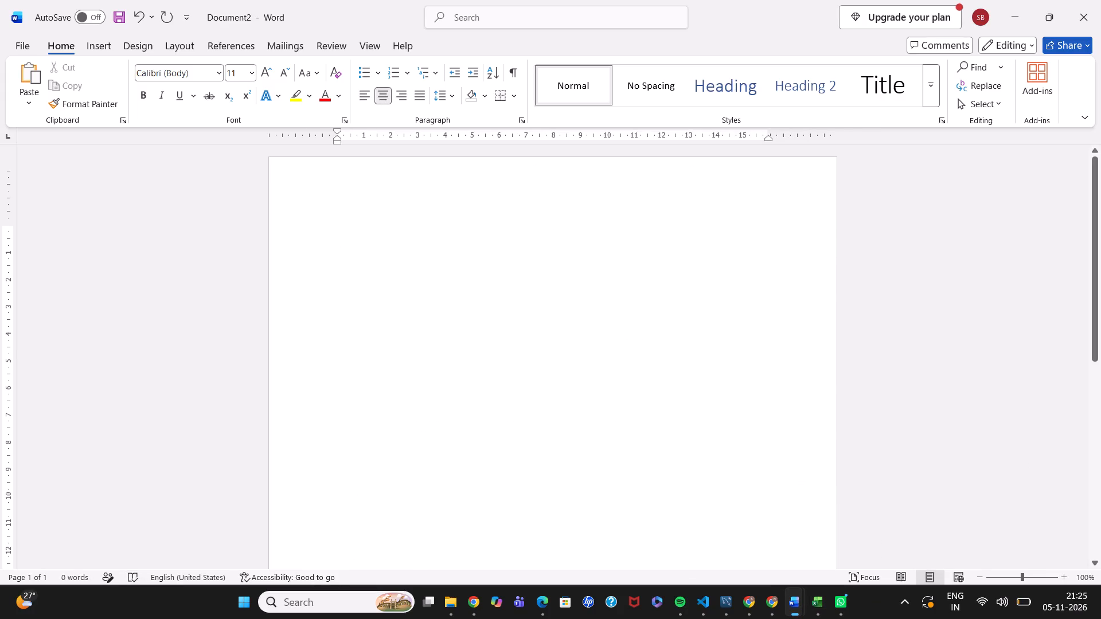
key(ctrl+v)
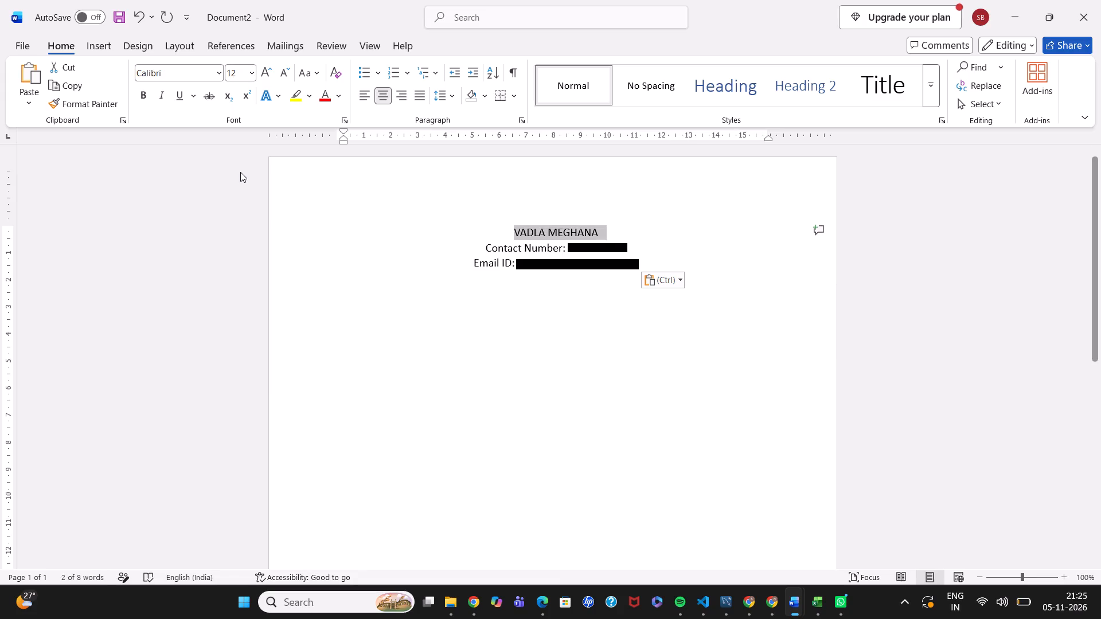
Format the name line at the top of the new document as 14 pt bold.
click(249, 72)
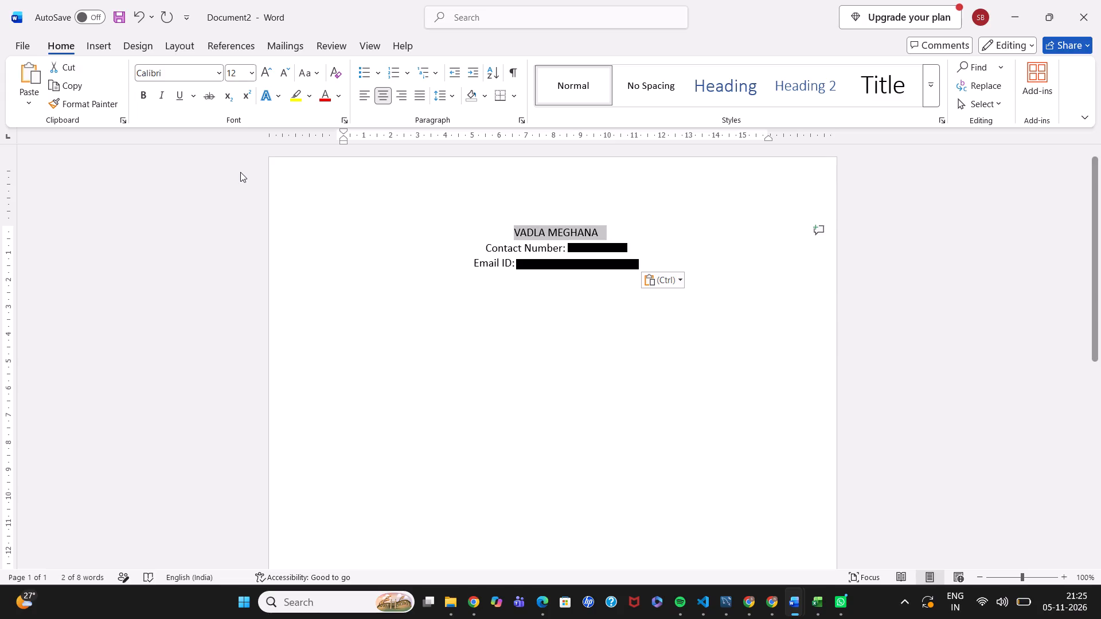
click(240, 172)
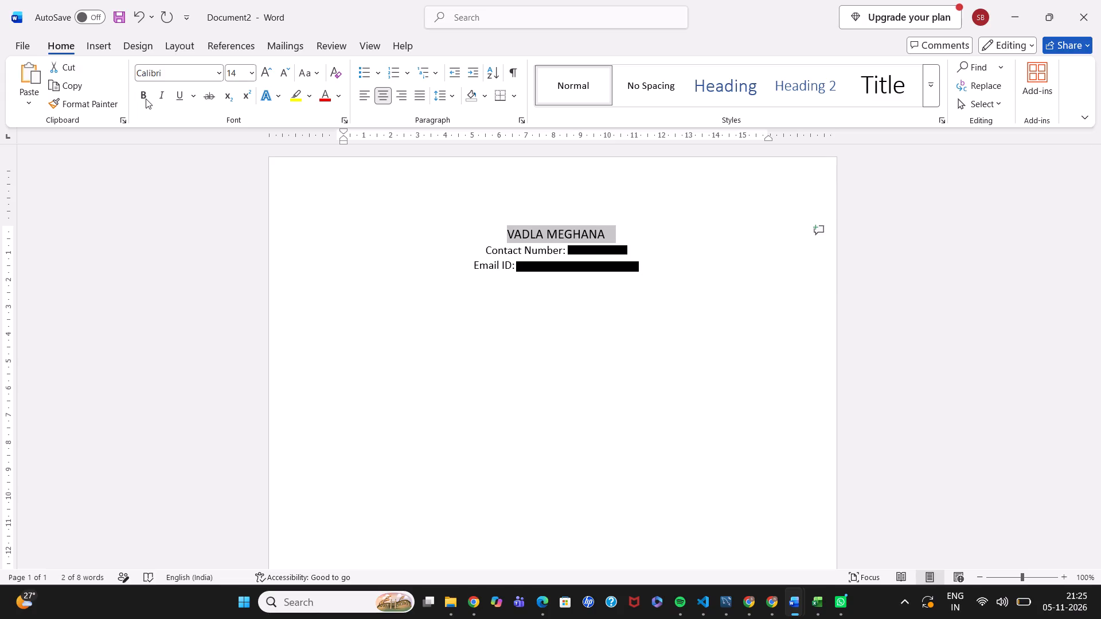
click(146, 99)
click(469, 240)
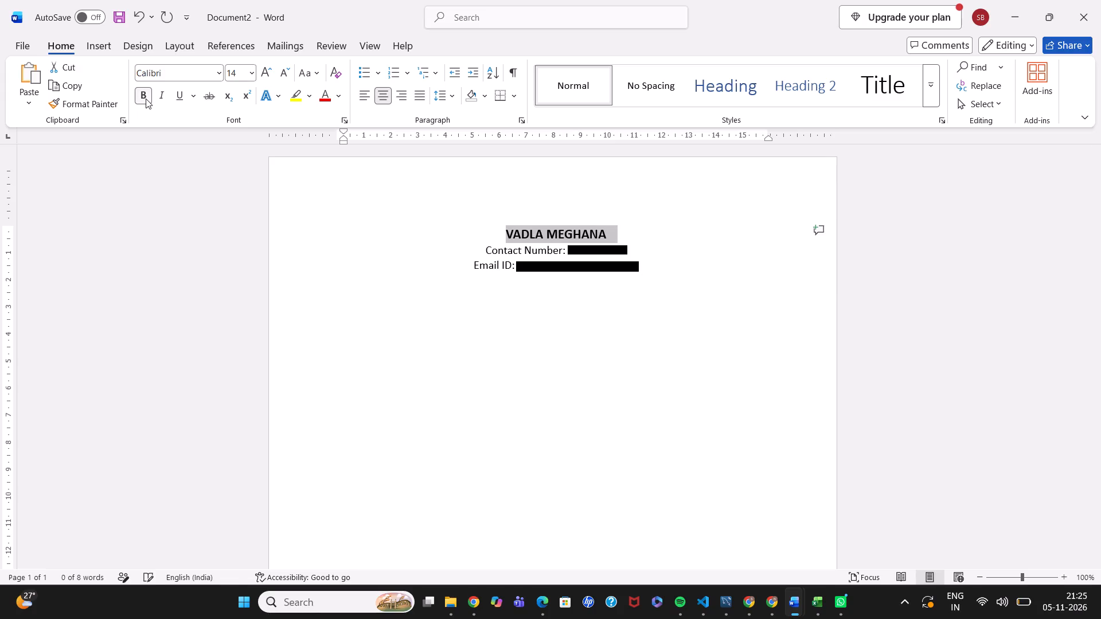
Make the contact number and email lines bold.
drag(646, 270, 493, 255)
click(500, 228)
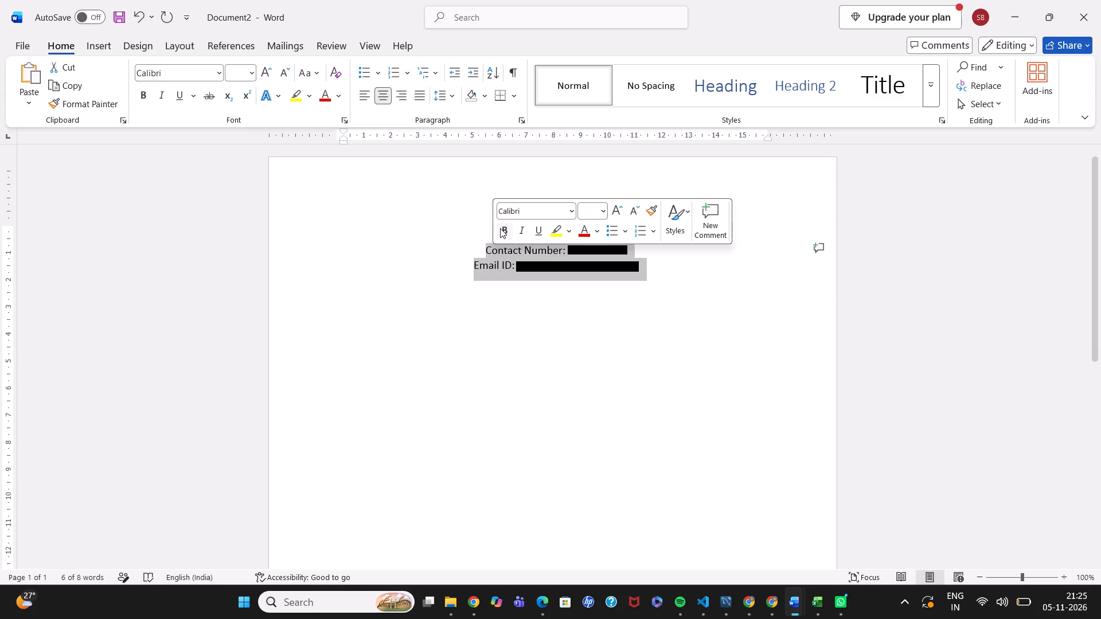
Add a new left-aligned paragraph below the email line.
click(654, 269)
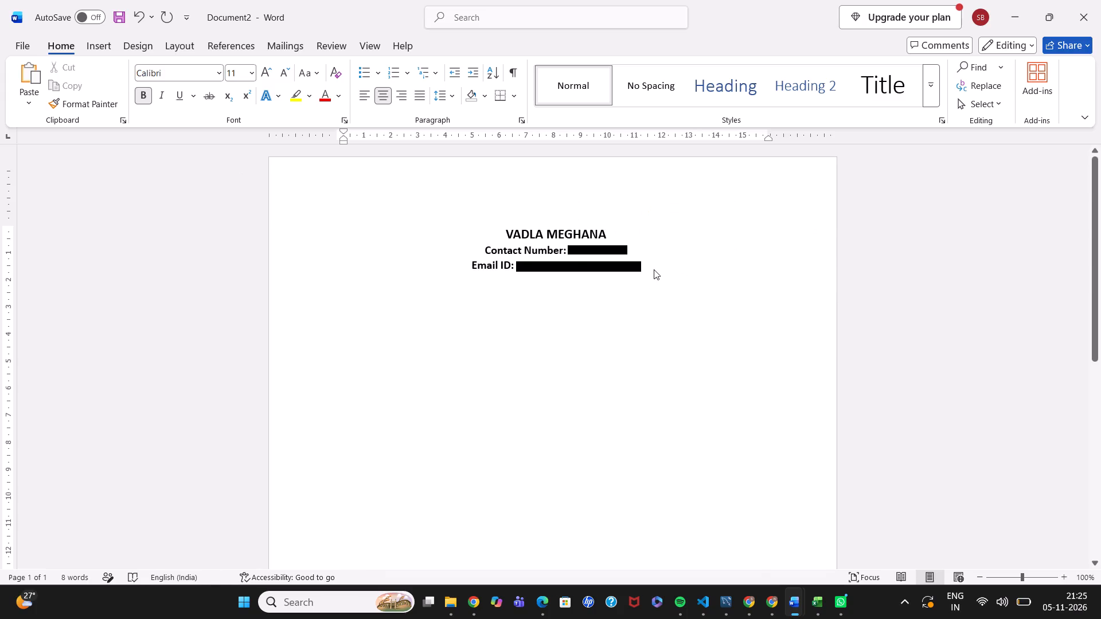
key(Return)
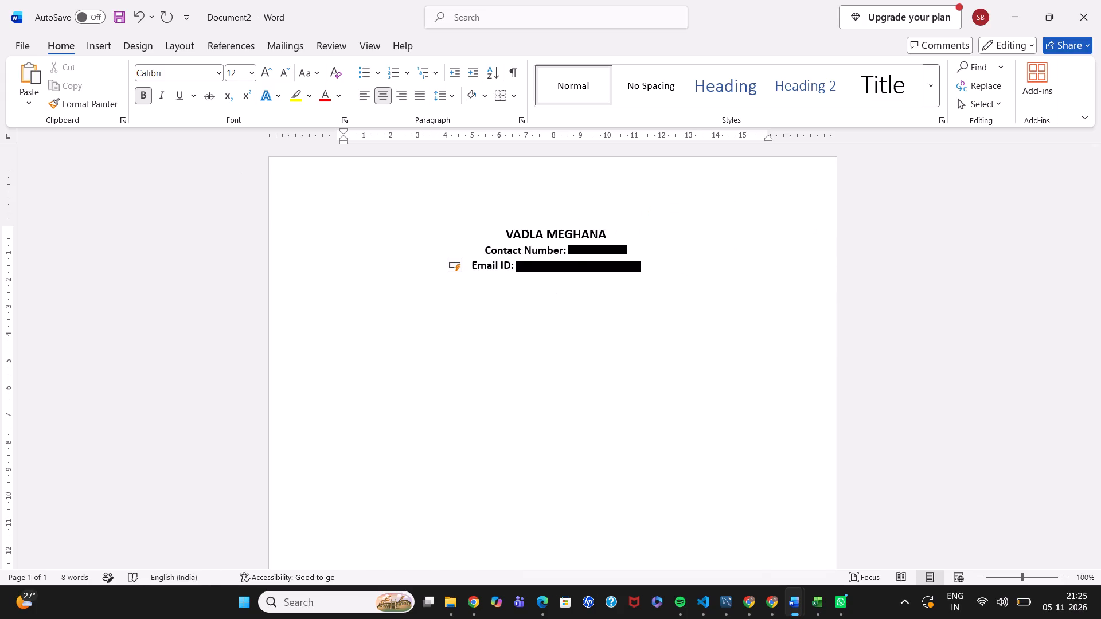
click(363, 97)
In the new paragraph's settings, enter 1 for both the left and right indentation.
click(343, 140)
click(342, 131)
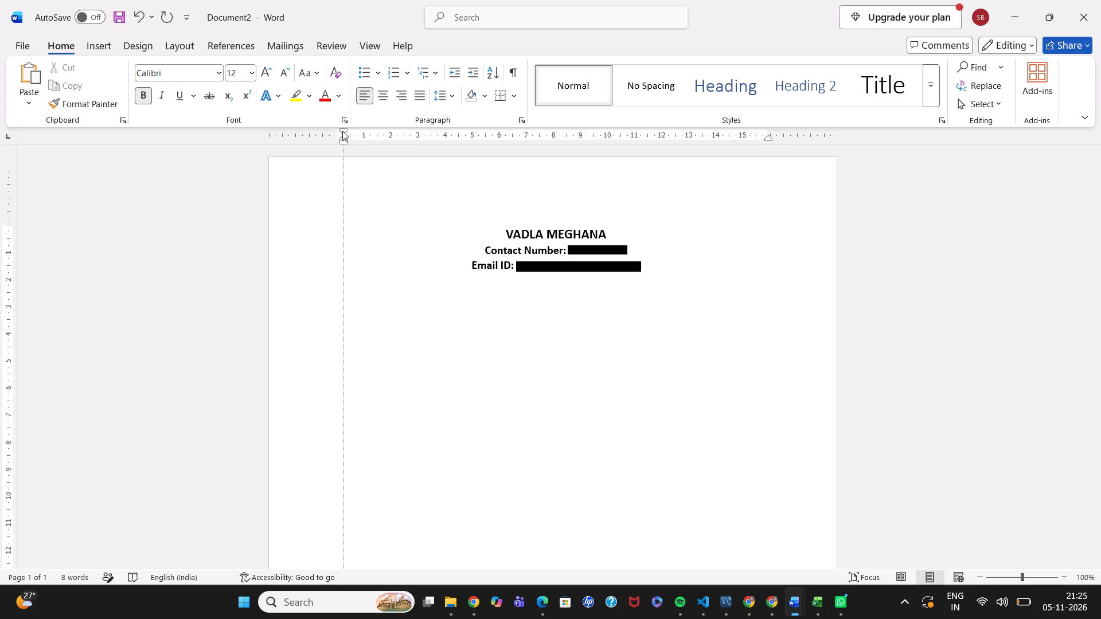
click(343, 139)
drag(343, 139, 321, 143)
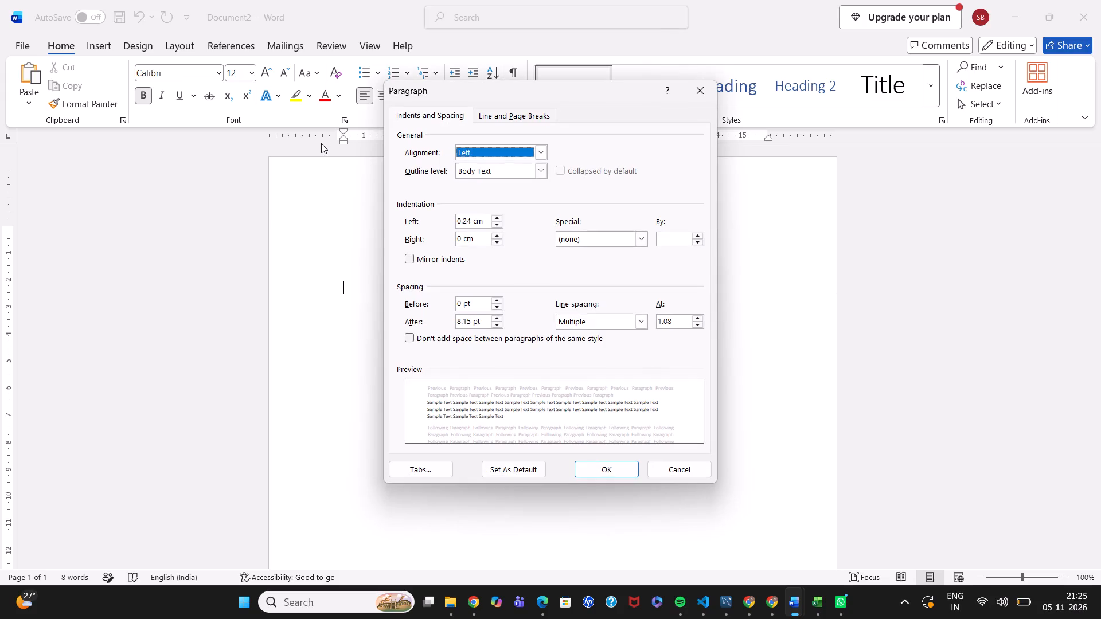
click(496, 225)
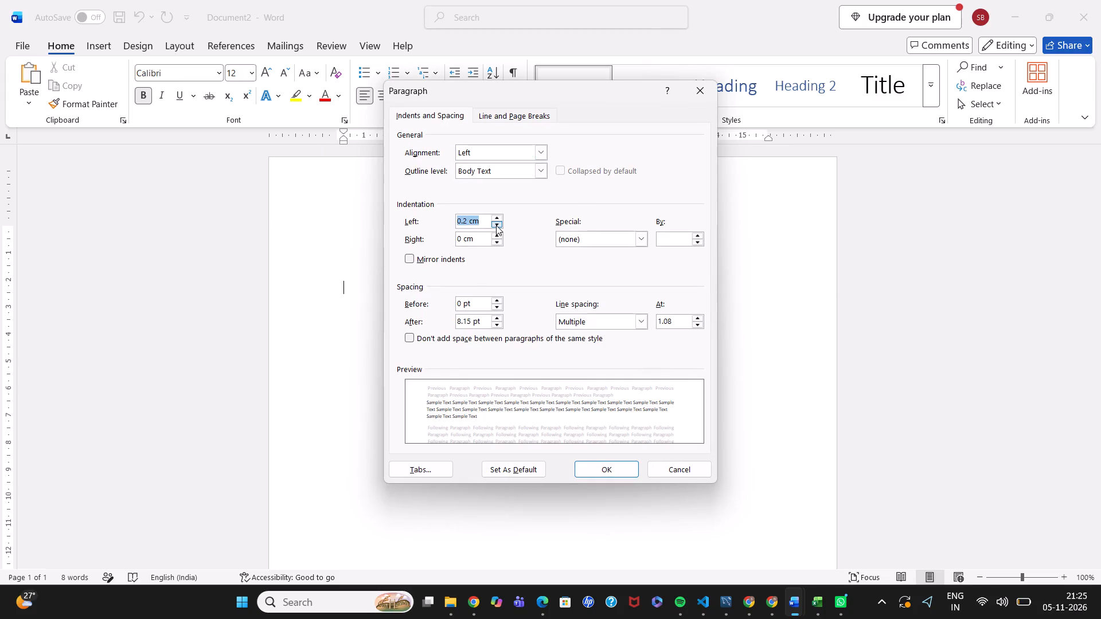
click(472, 220)
key(BackSpace)
key(BackSpace)
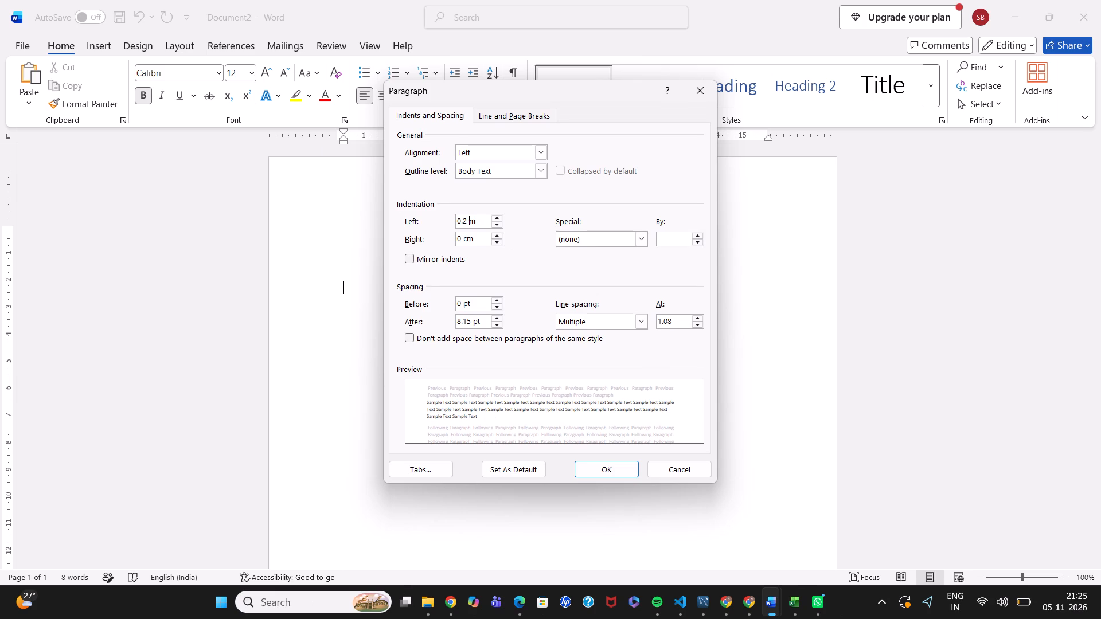
key(BackSpace)
key(BackSpace)
key(BackSpace)
key(Right)
key(Right)
key(Right)
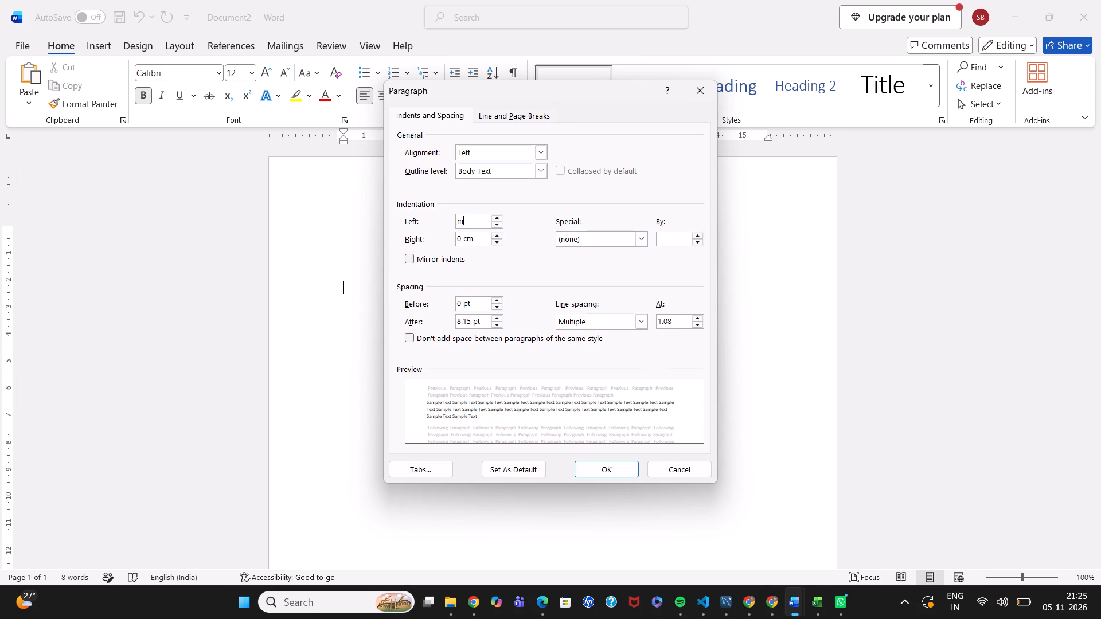
key(BackSpace)
key(BackSpace)
key(1)
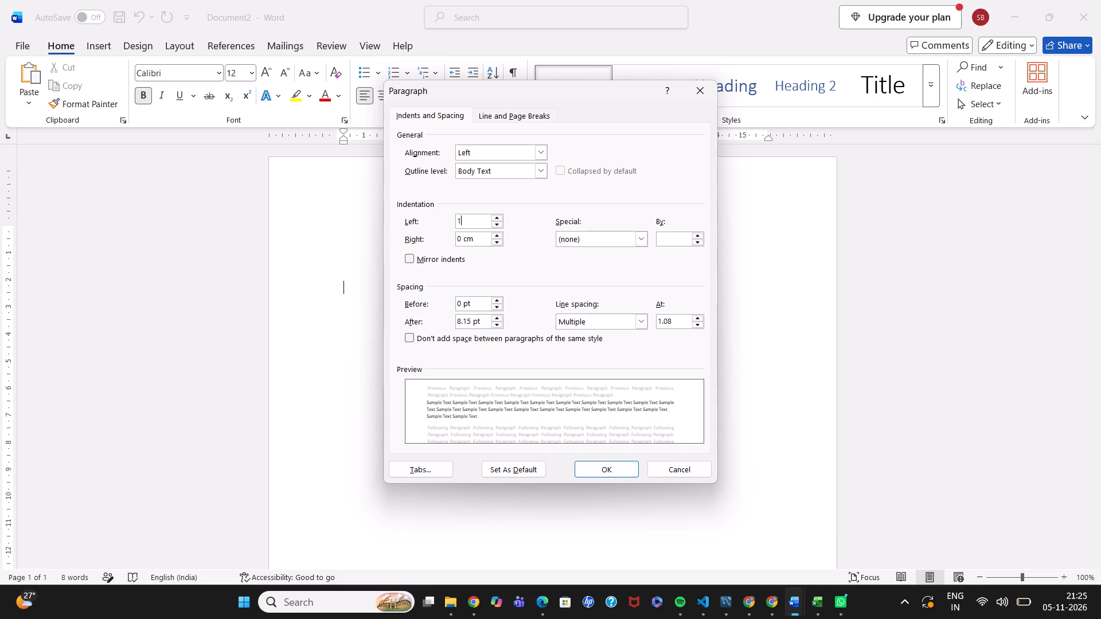
click(479, 237)
key(BackSpace)
key(BackSpace)
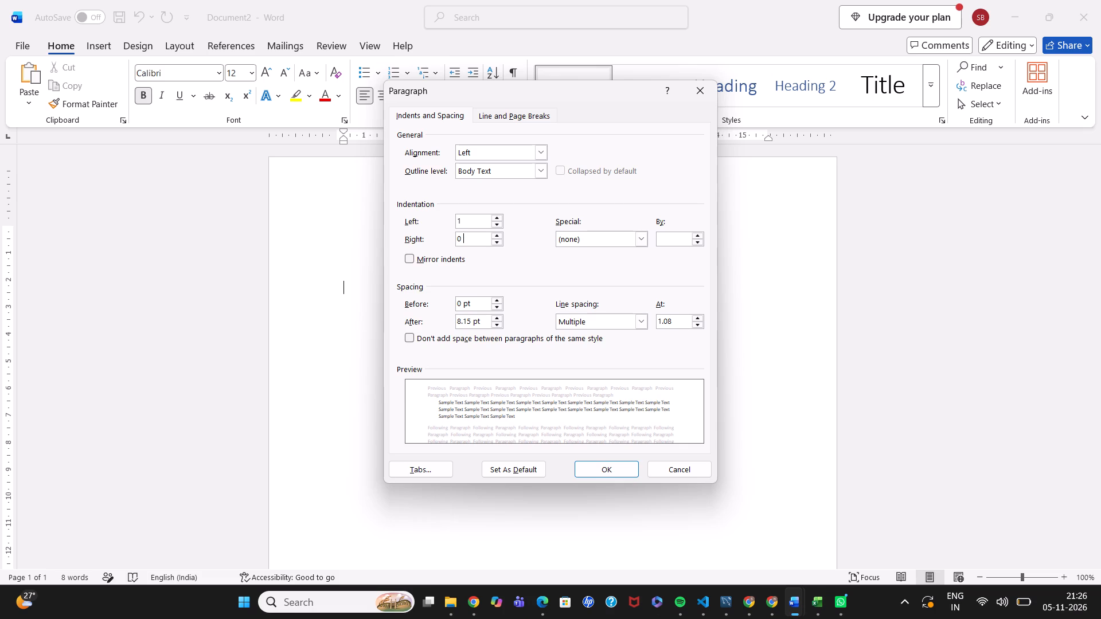
key(BackSpace)
key(BackSpace)
key(1)
Set the paragraph's spacing before and after to 1 and apply the paragraph settings.
click(477, 304)
key(BackSpace)
key(BackSpace)
key(BackSpace)
key(BackSpace)
key(1)
click(479, 323)
key(BackSpace)
key(BackSpace)
key(BackSpace)
key(BackSpace)
key(BackSpace)
key(BackSpace)
key(BackSpace)
key(BackSpace)
key(1)
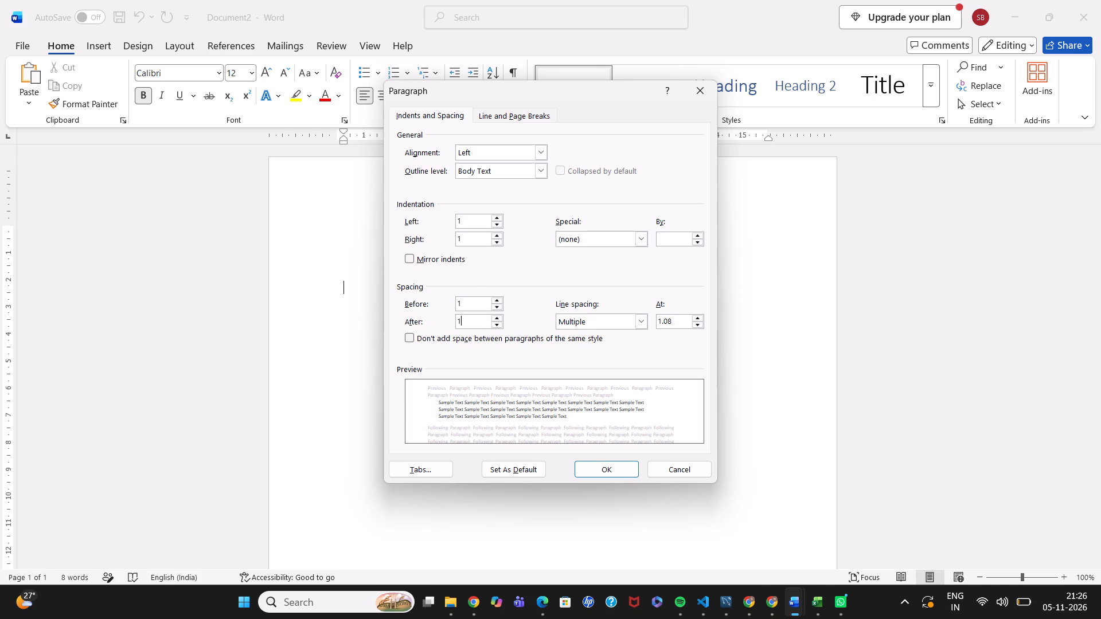
click(607, 469)
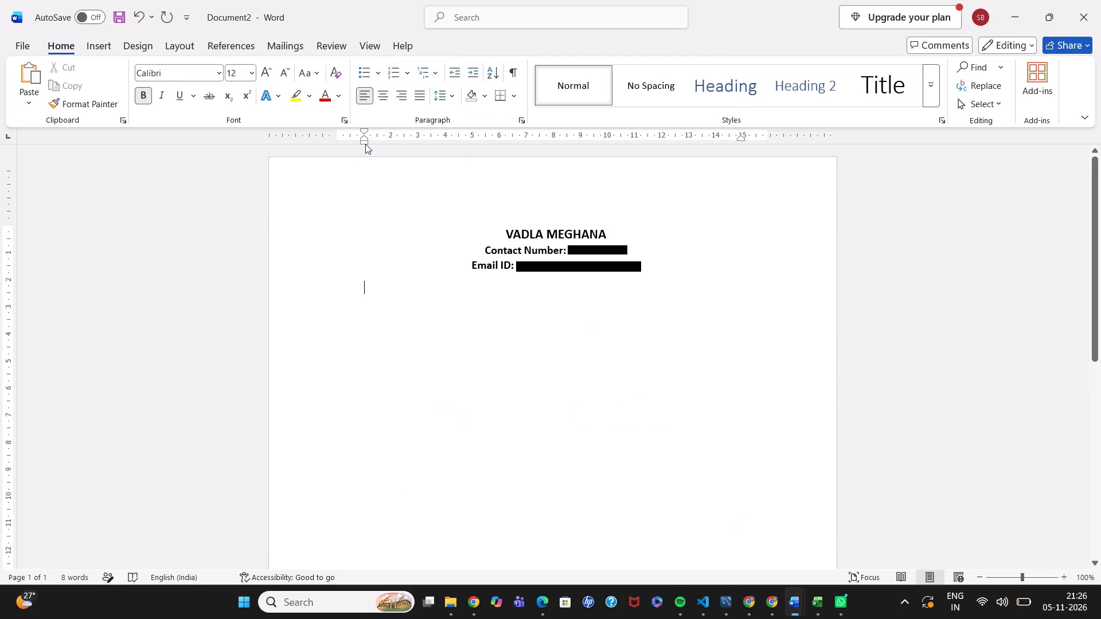
Move the empty paragraph's left indent out to about 1 cm beyond the left page margin.
drag(364, 143, 313, 143)
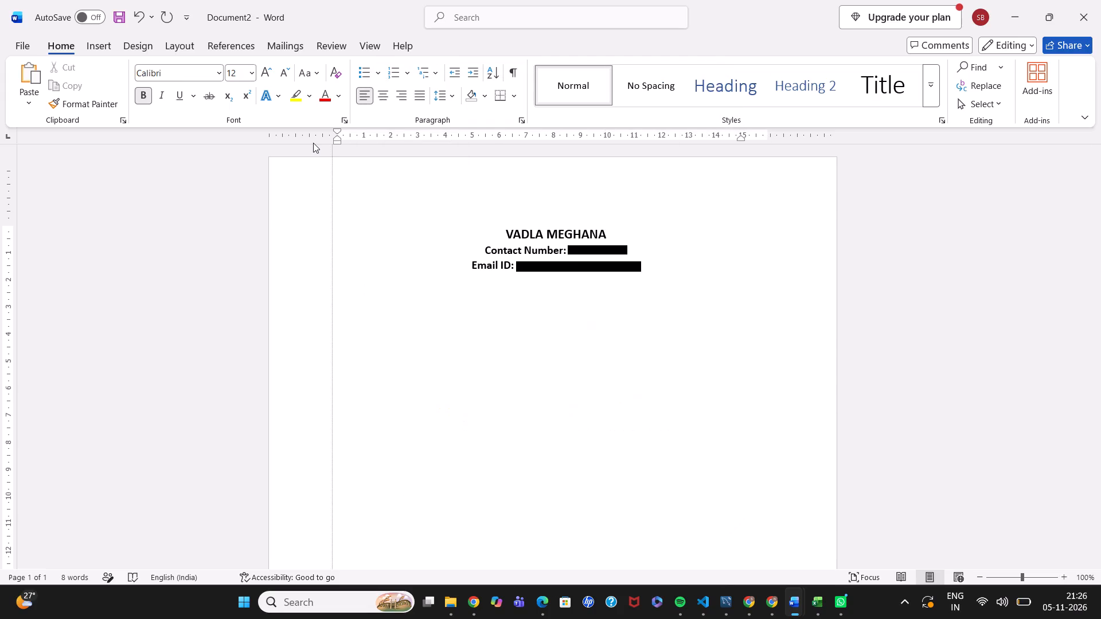
drag(313, 143, 307, 144)
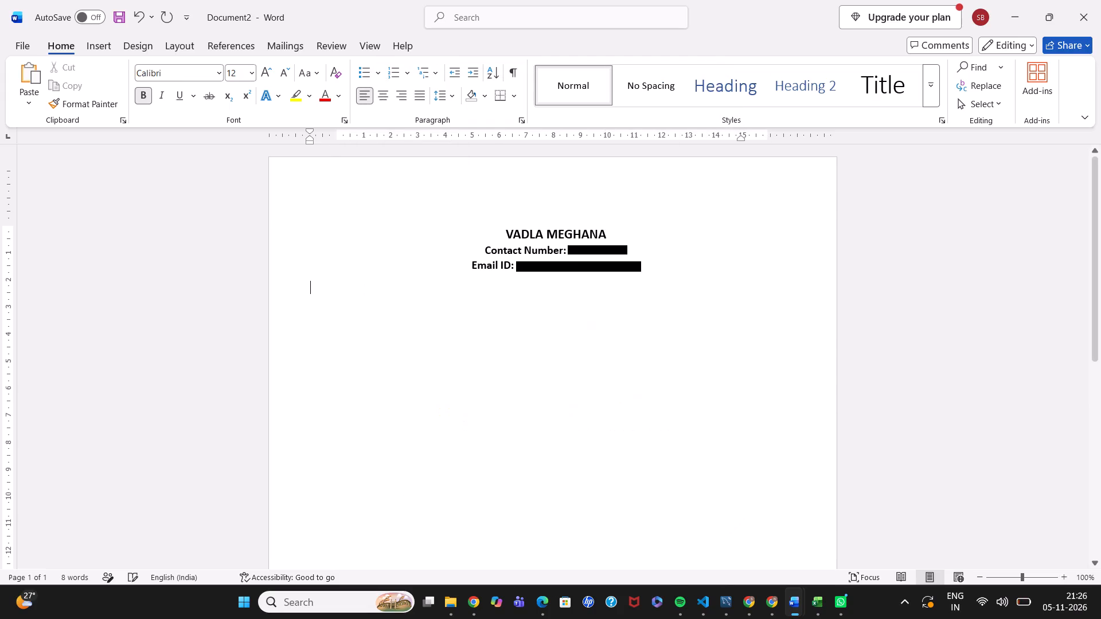
Make the paragraph settings of the lowest empty line the default for this document only.
click(350, 301)
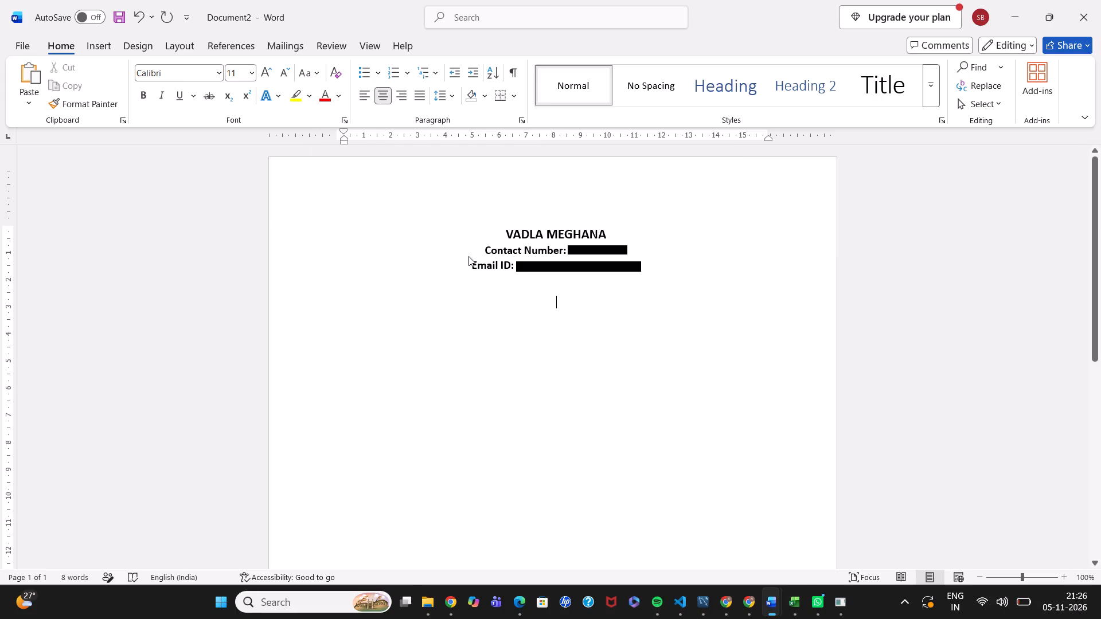
double_click(343, 136)
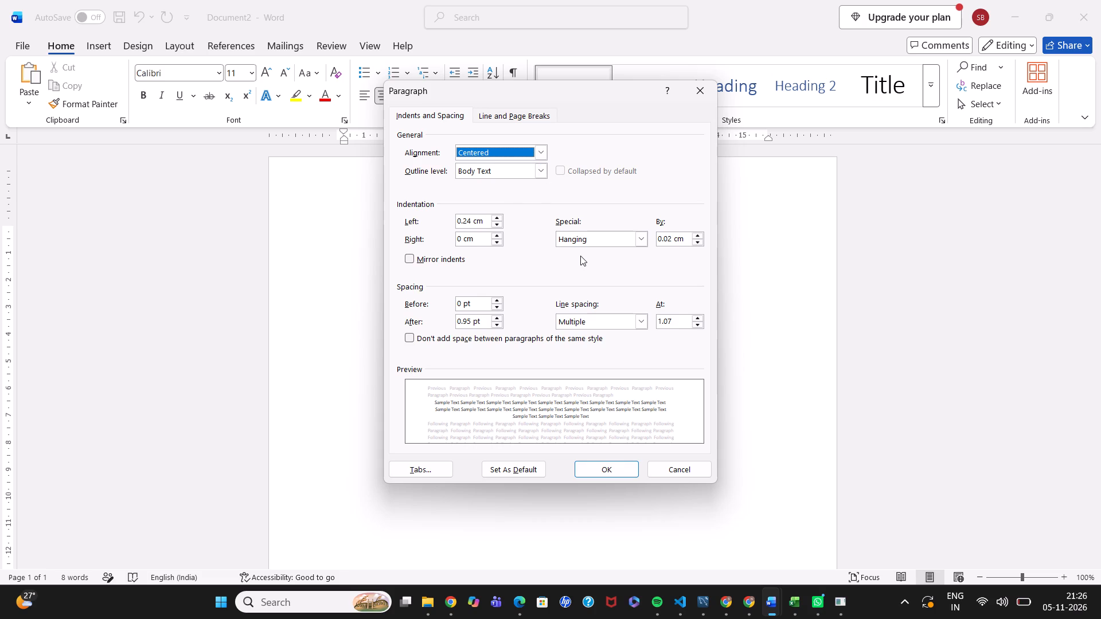
click(509, 470)
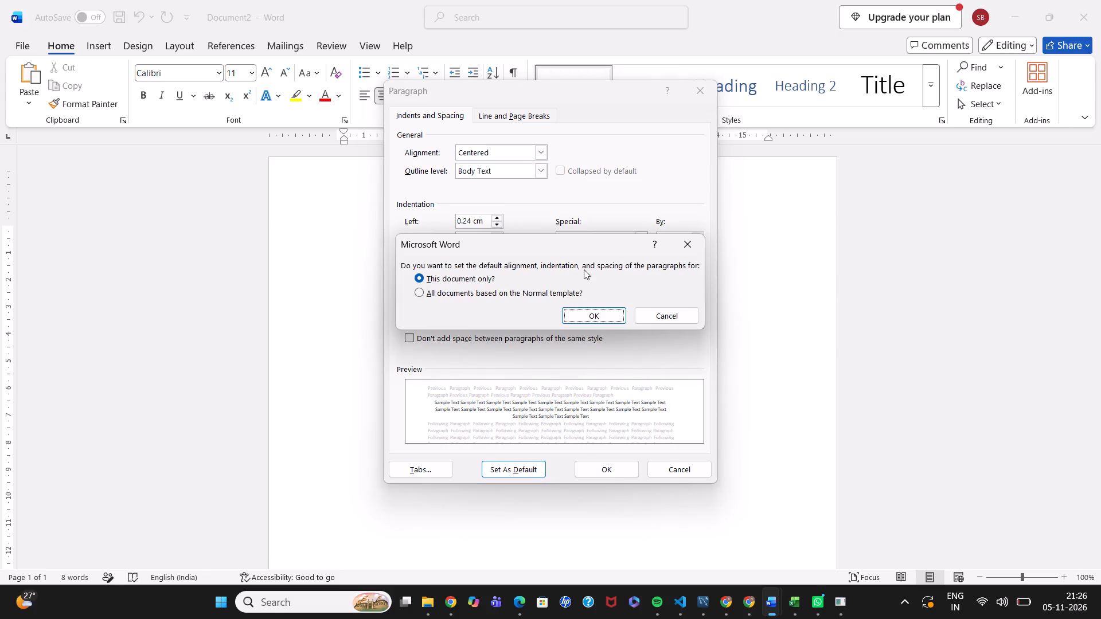
click(585, 310)
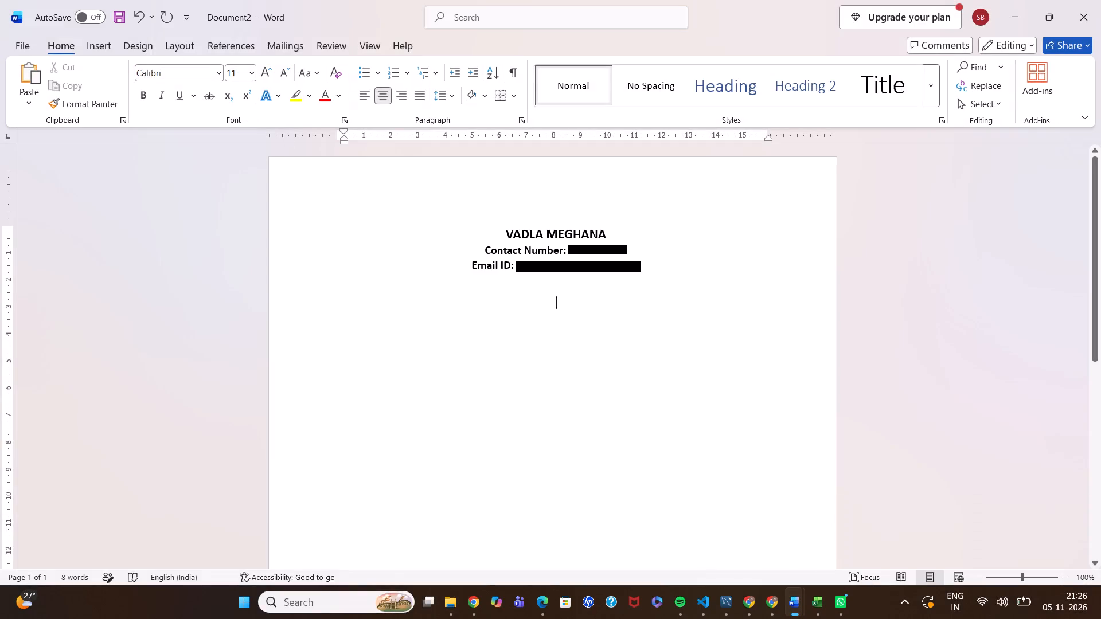
Set the lowest empty paragraph's left indentation to -0.6 cm and align the paragraph left.
double_click(343, 136)
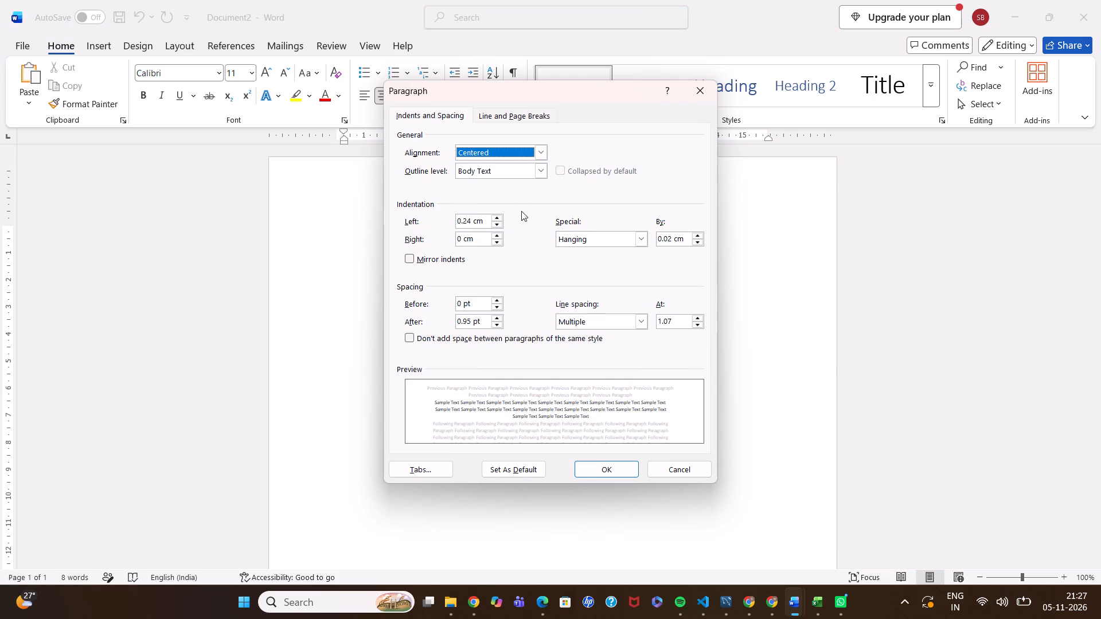
click(495, 224)
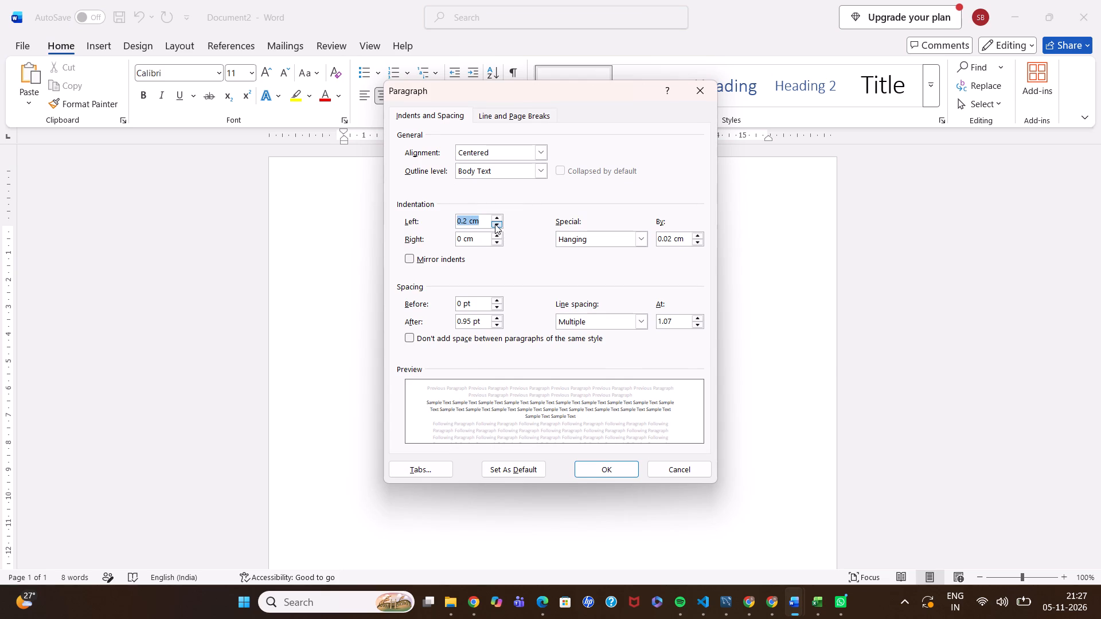
click(495, 224)
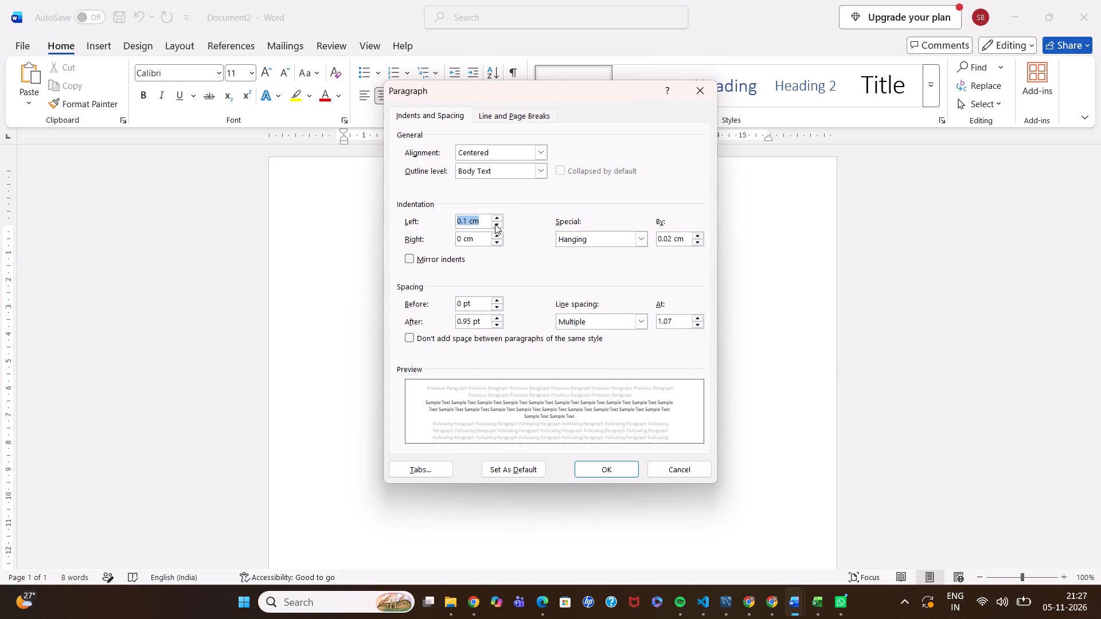
click(495, 224)
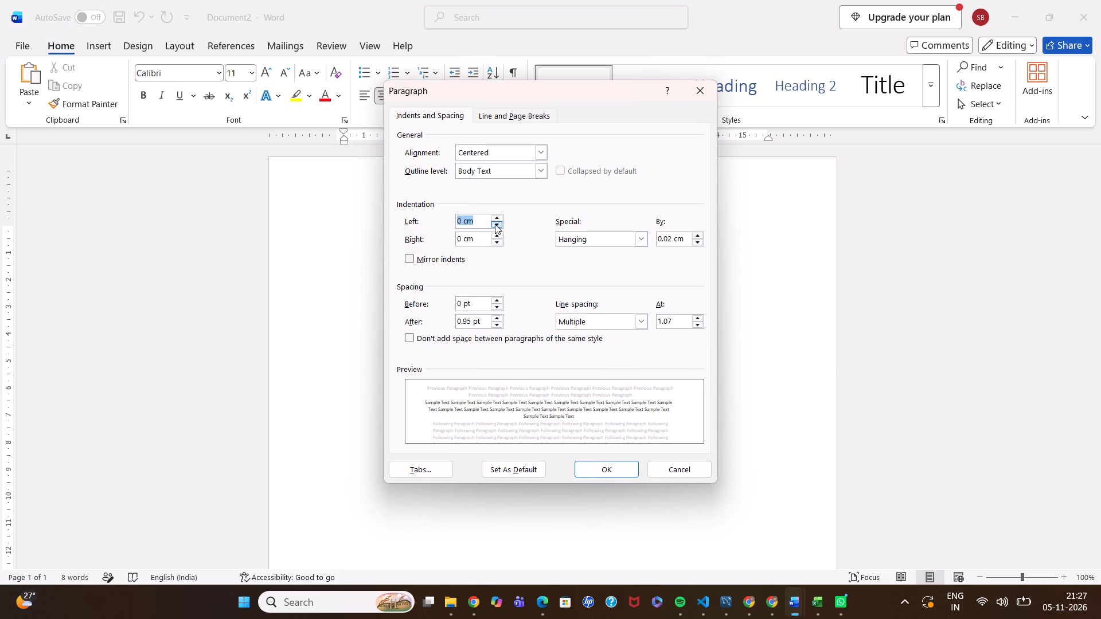
click(495, 224)
click(495, 224)
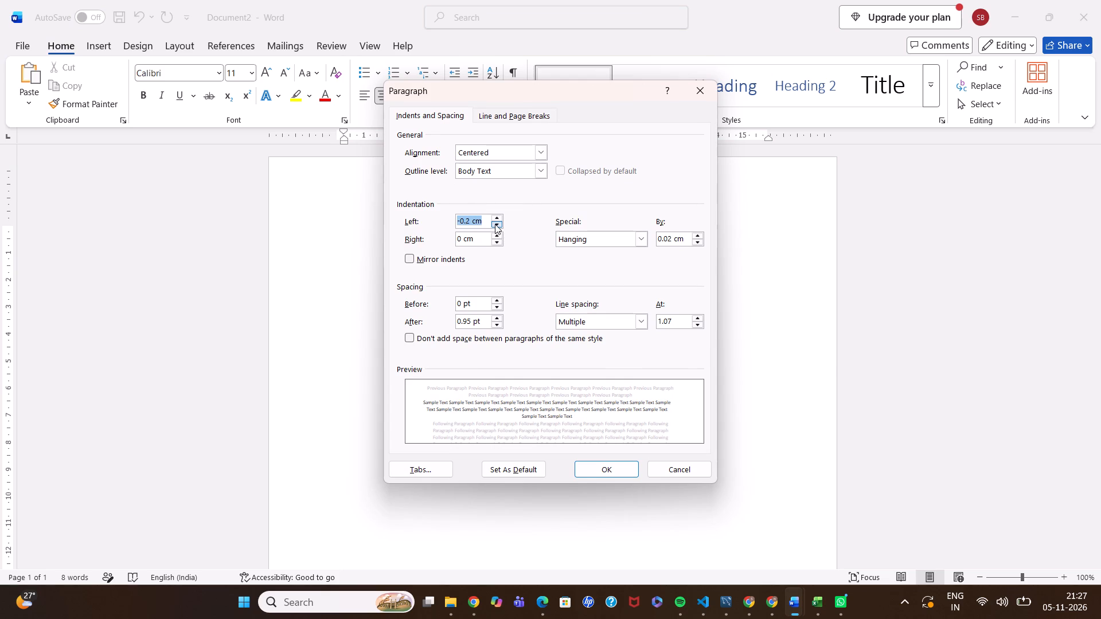
click(495, 224)
click(495, 224)
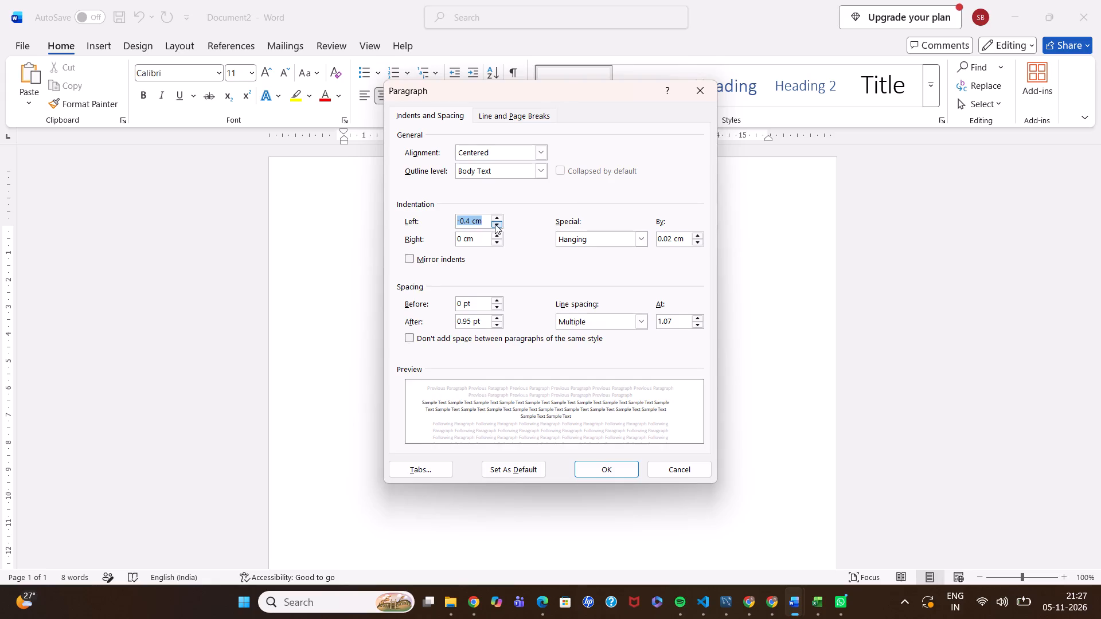
double_click(495, 224)
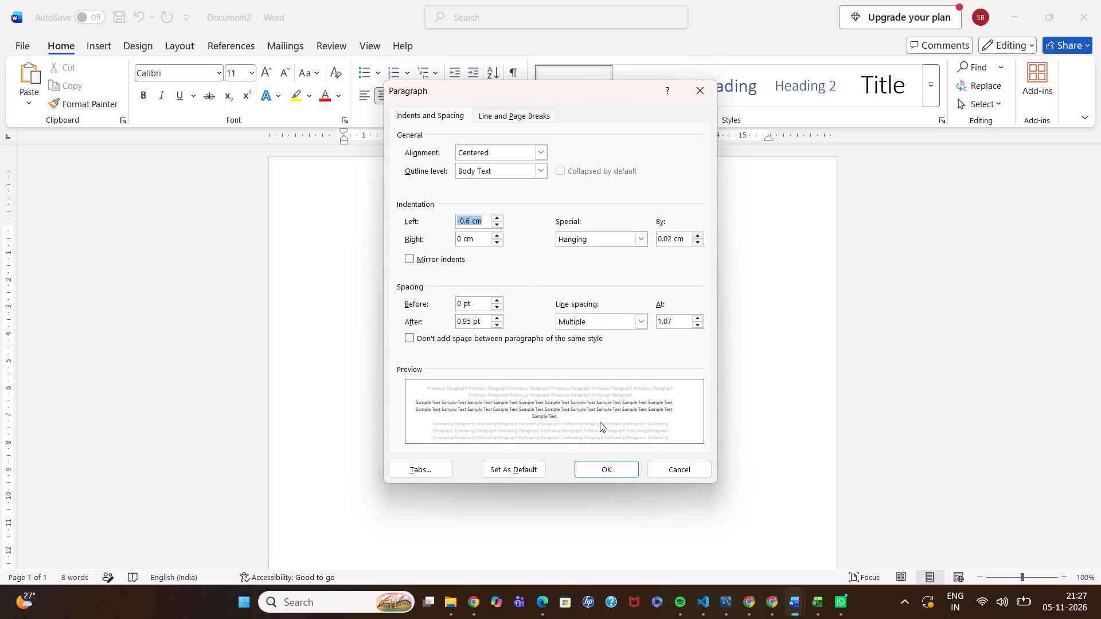
click(607, 470)
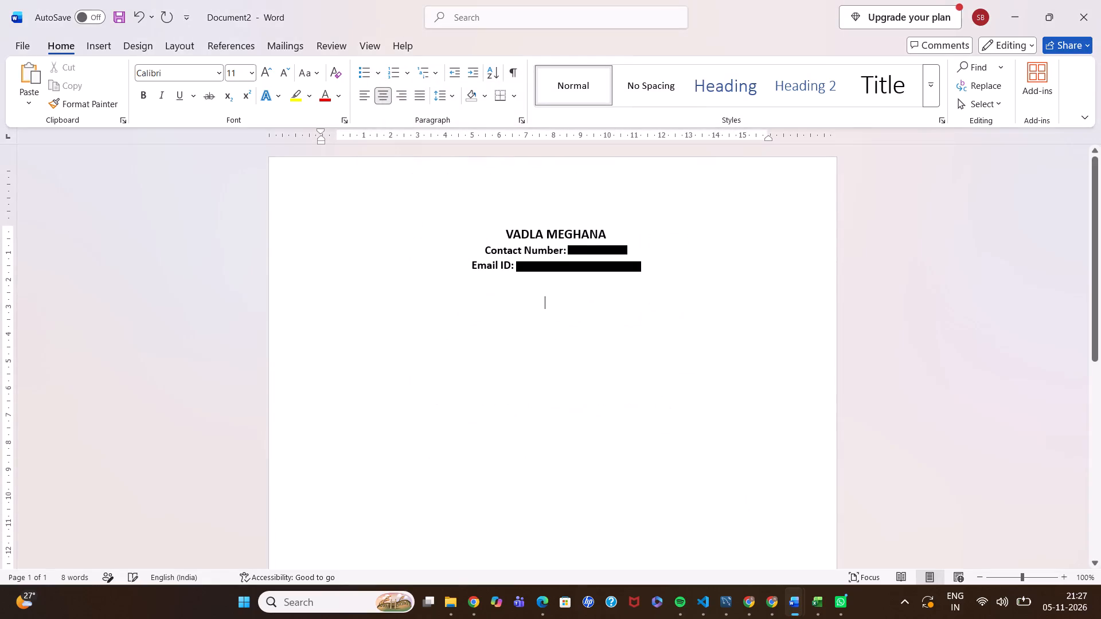
click(361, 100)
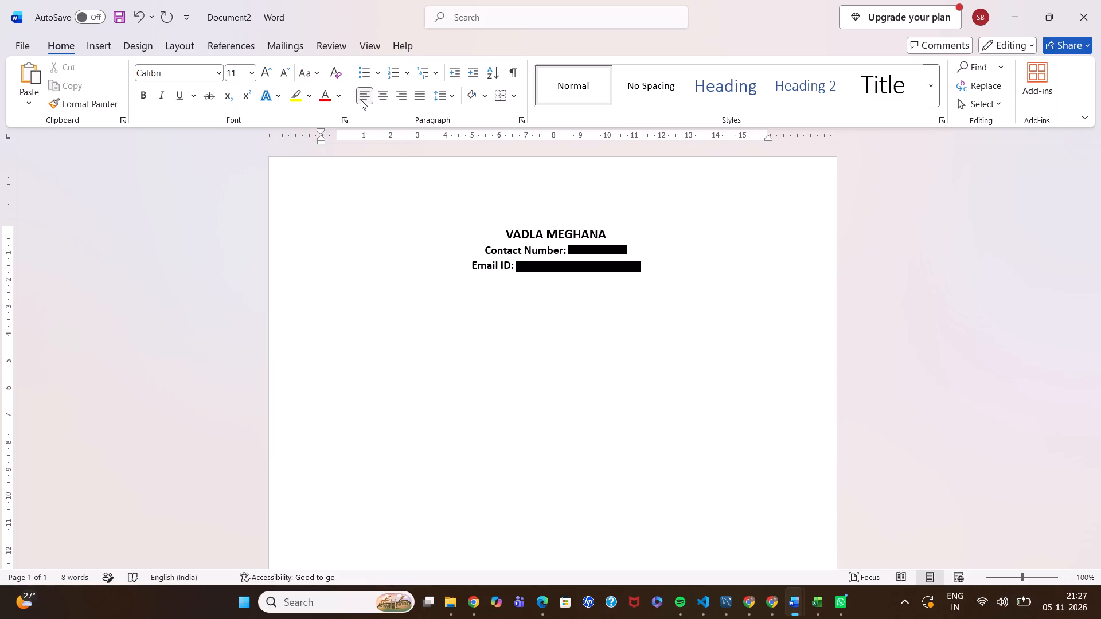
click(791, 299)
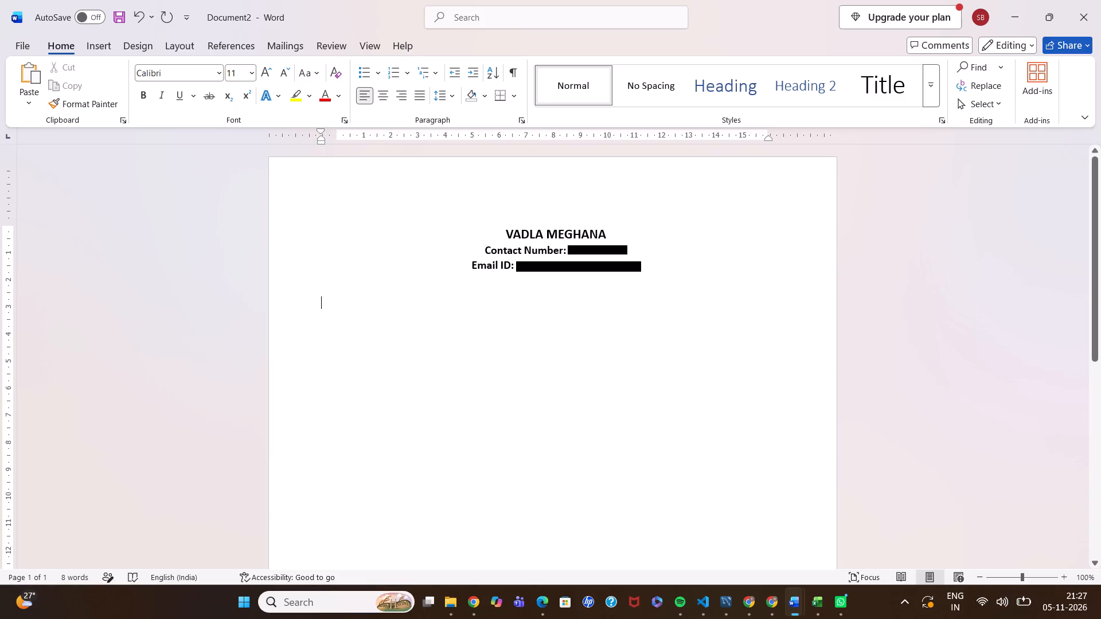
Move the empty paragraph's right indent out to about 0.8 cm beyond the right page margin.
drag(767, 138, 768, 138)
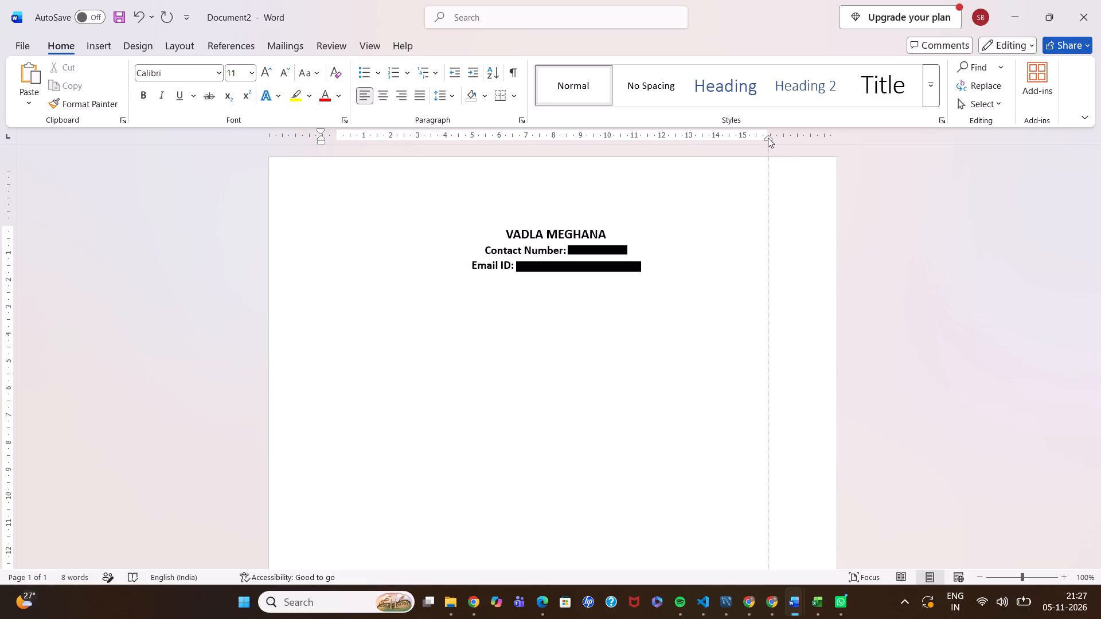
drag(768, 138, 793, 135)
click(745, 368)
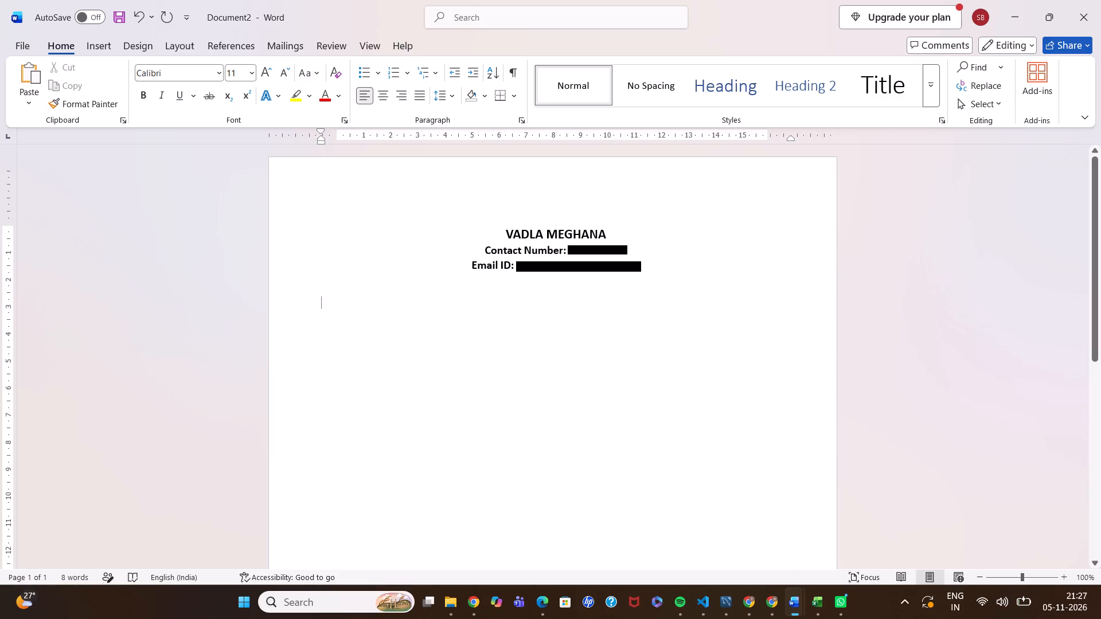
Reduce the page's top margin to about 1.5 cm.
scroll(467, 360, down, 1)
scroll(467, 360, up, 2)
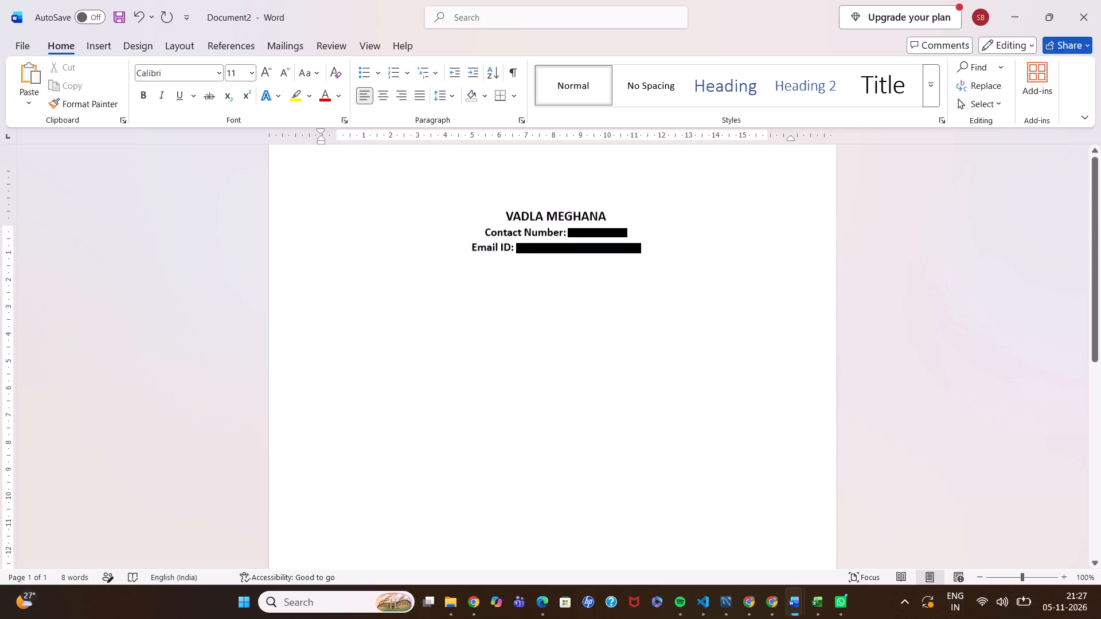
scroll(443, 342, down, 1)
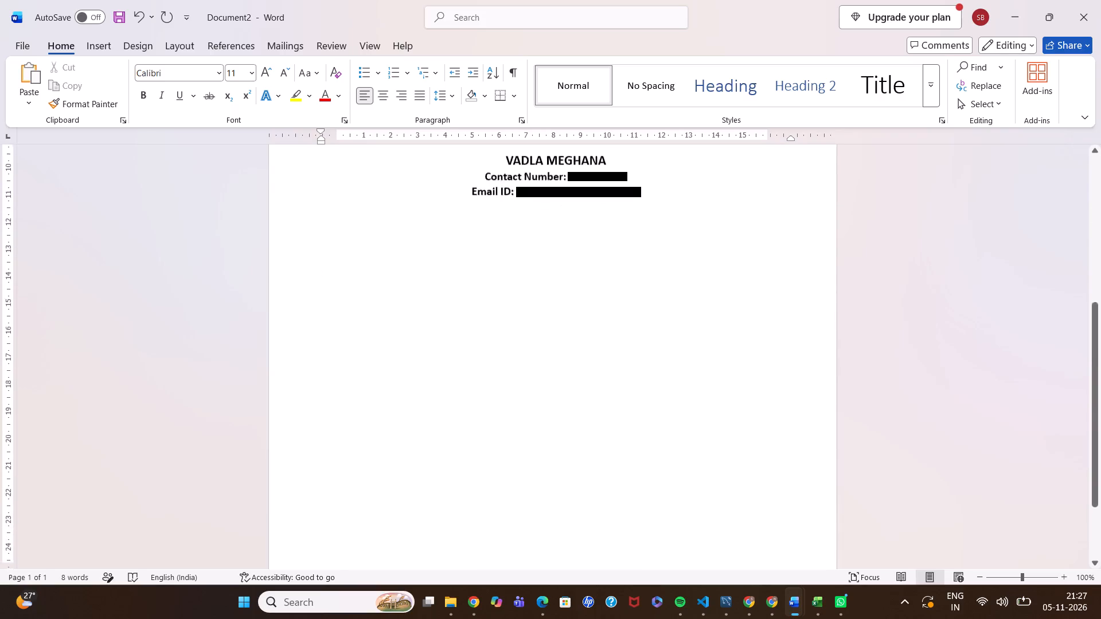
scroll(443, 342, down, 1)
scroll(443, 342, up, 1)
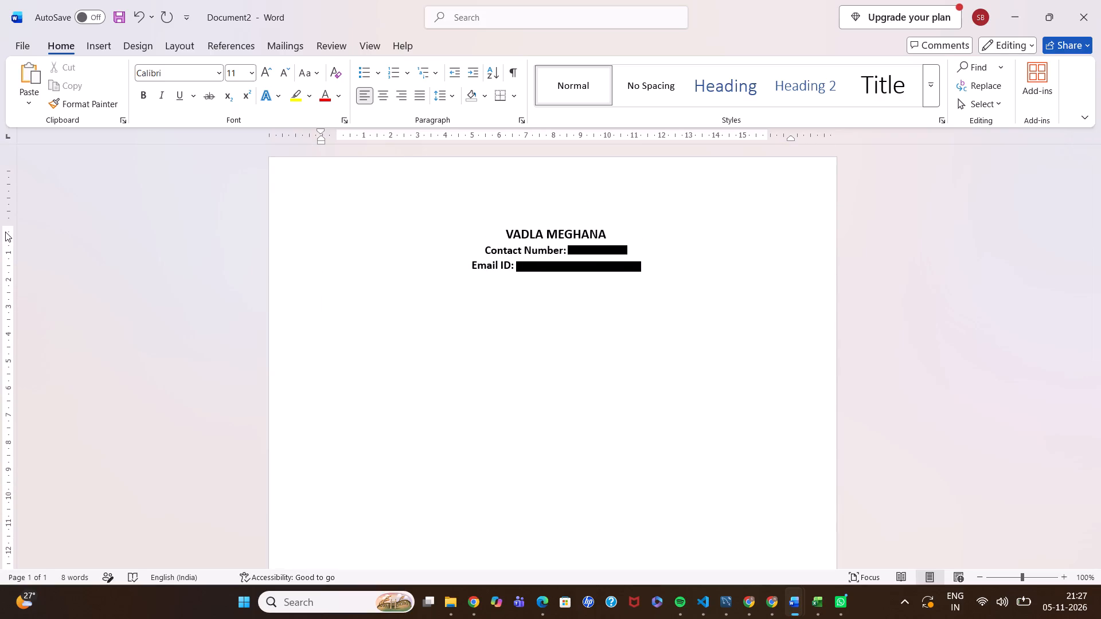
click(5, 232)
drag(11, 226, 7, 194)
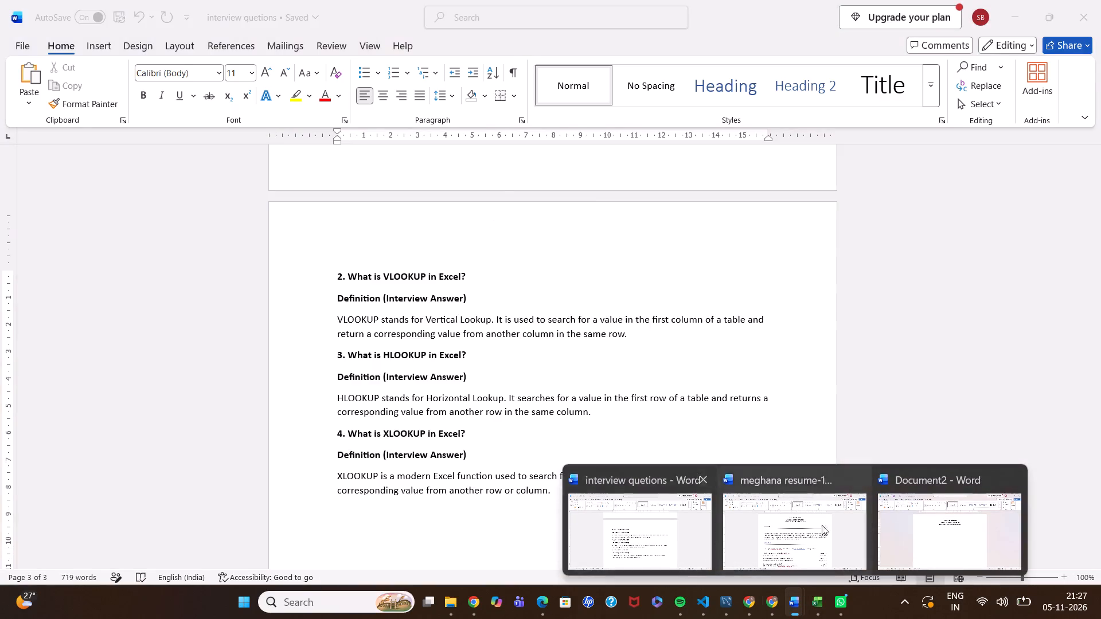
Copy the SUMMARY: heading from the original resume and paste it into the empty paragraph of Document2.
click(826, 525)
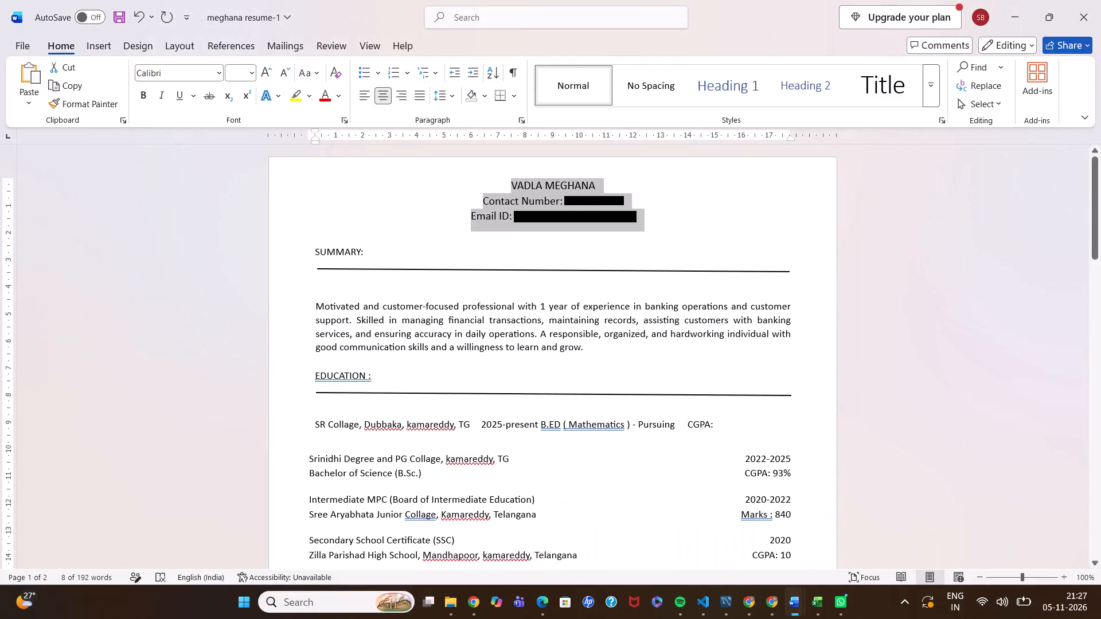
drag(374, 252, 319, 253)
key(ctrl+c)
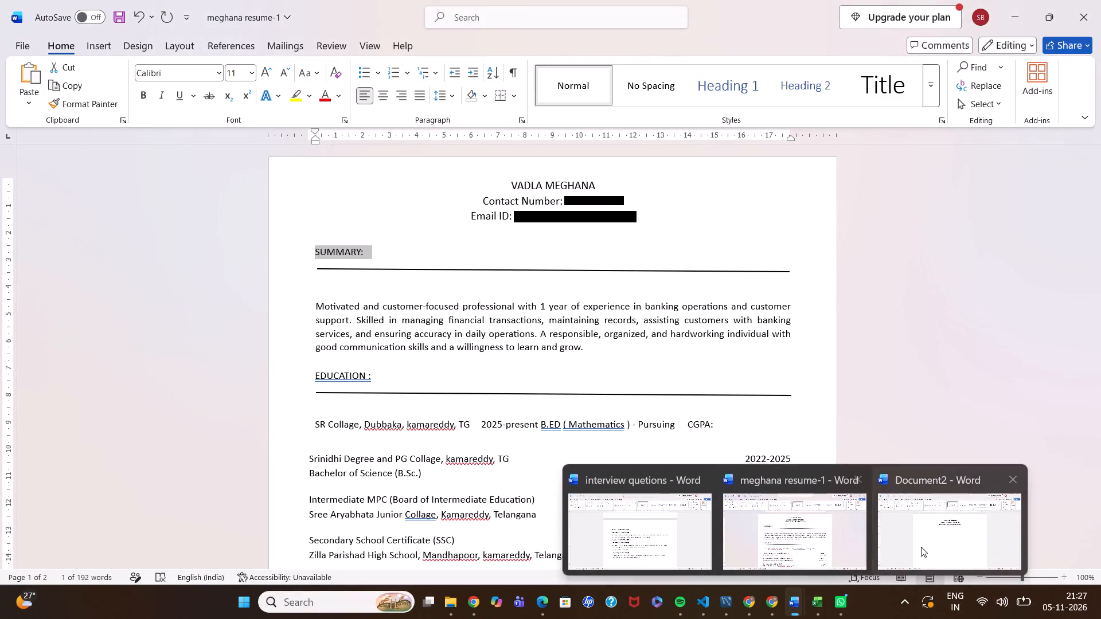
click(927, 547)
key(ctrl+v)
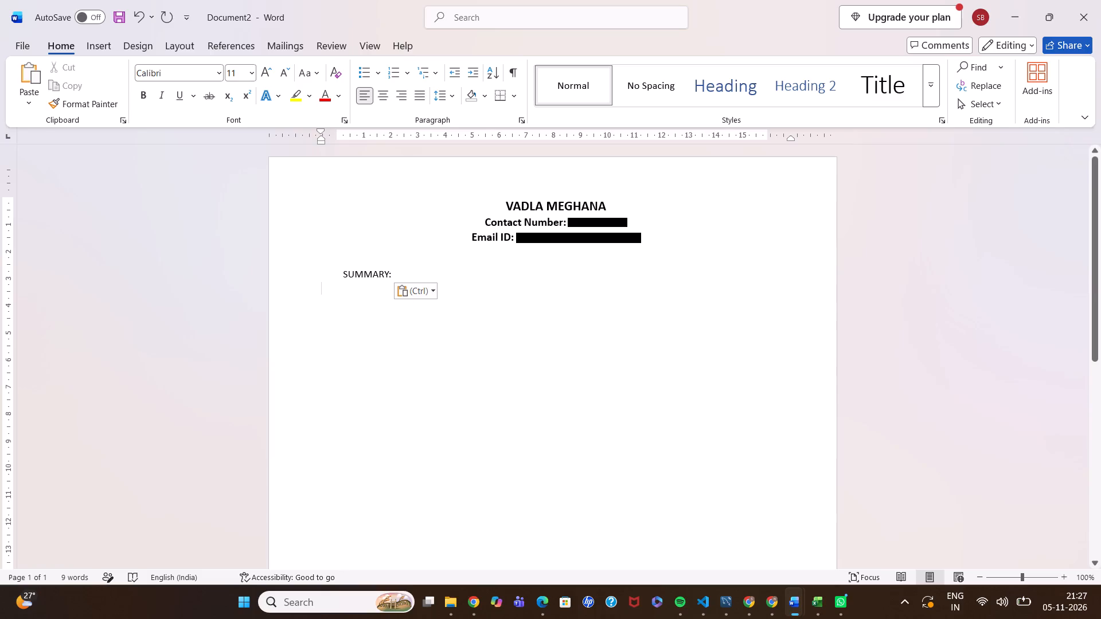
Move the SUMMARY: heading's left indent out to about 1 cm beyond the left page margin and make the heading bold.
click(343, 273)
drag(345, 143, 310, 142)
drag(366, 276, 319, 274)
key(ctrl+b)
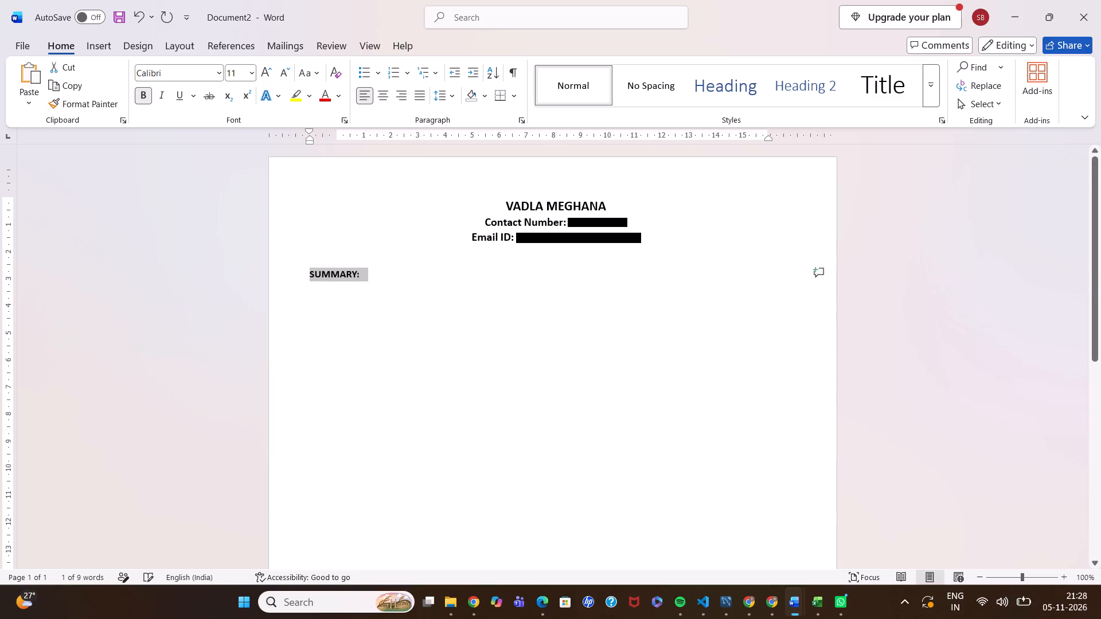
Copy the summary paragraph from the original resume and paste it on a new line below the SUMMARY: heading in Document2.
click(381, 269)
key(Return)
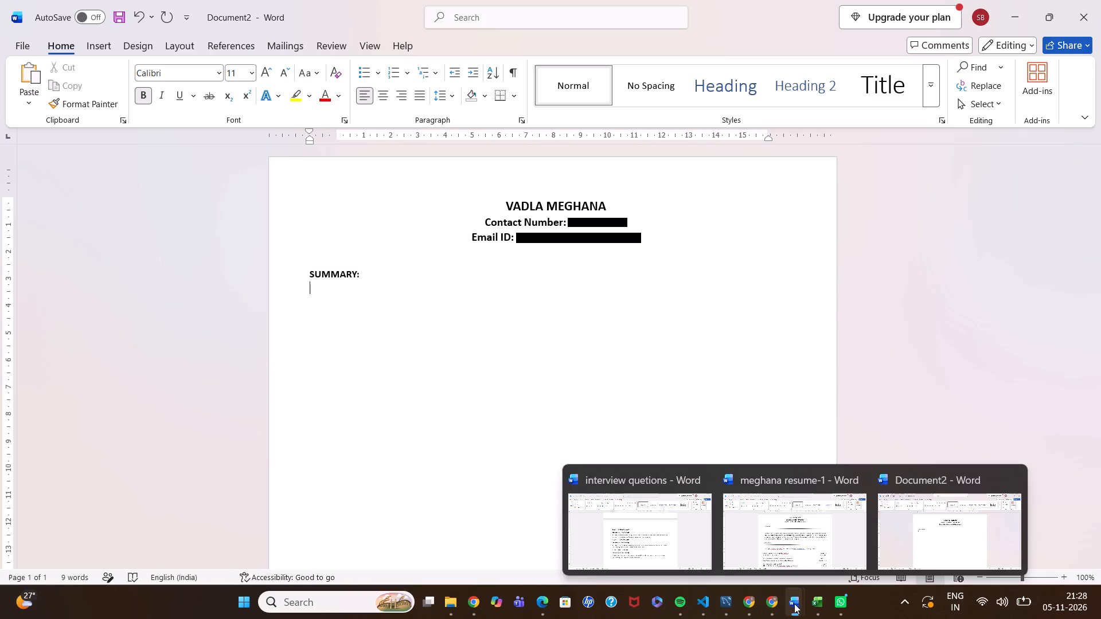
click(794, 540)
drag(314, 304, 581, 347)
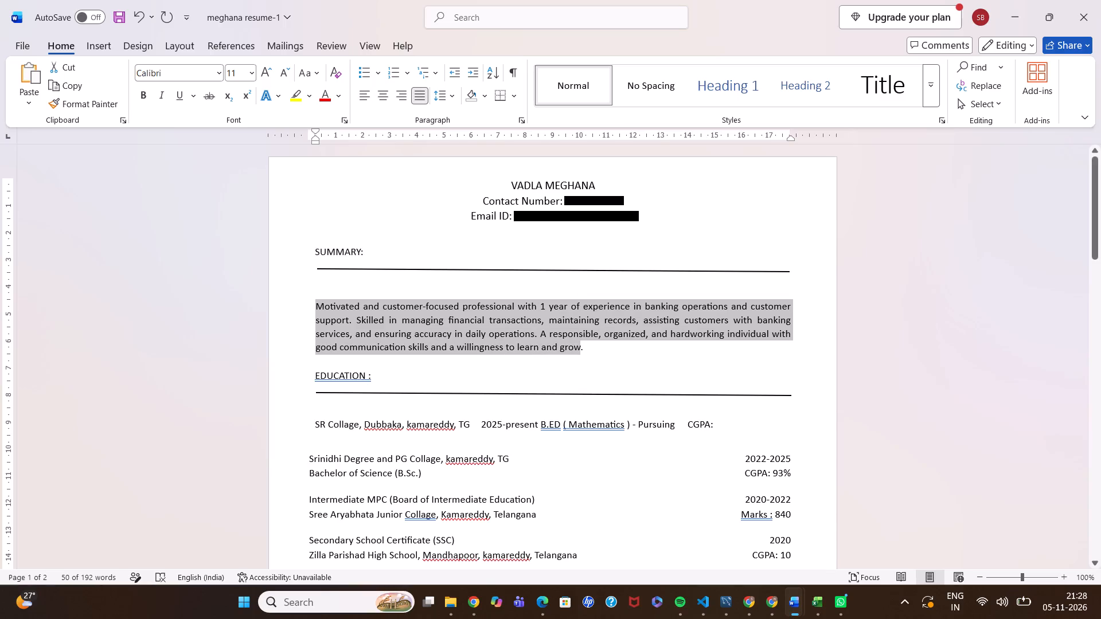
key(ctrl+c)
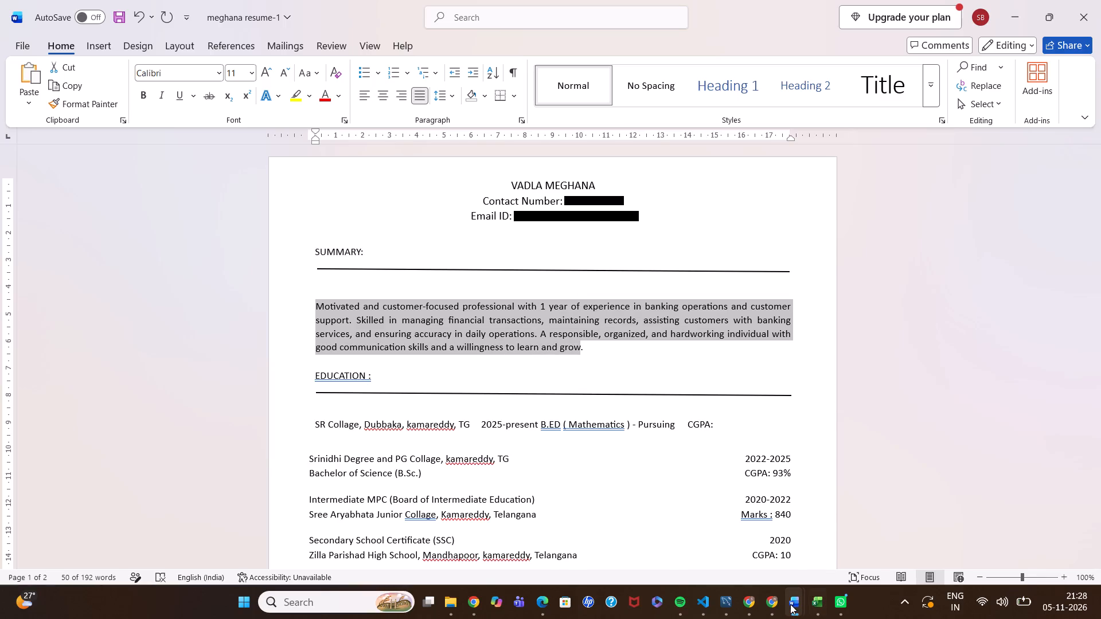
click(919, 544)
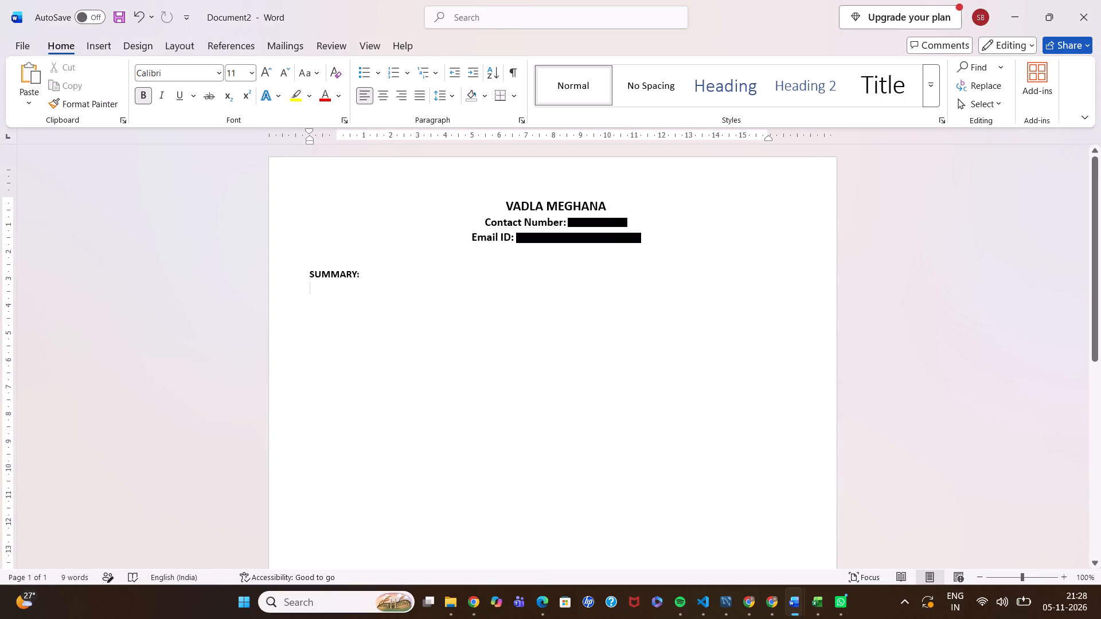
key(ctrl+v)
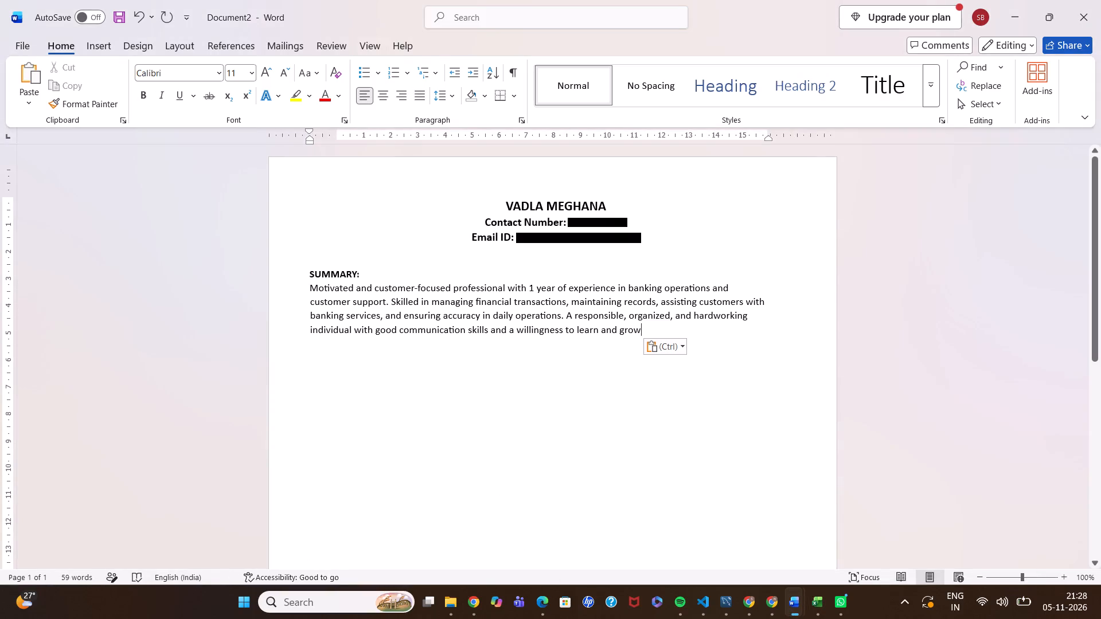
Indent the summary paragraph's first line to about 1.3 cm inside the left page margin.
click(310, 286)
key(Tab)
key(Tab)
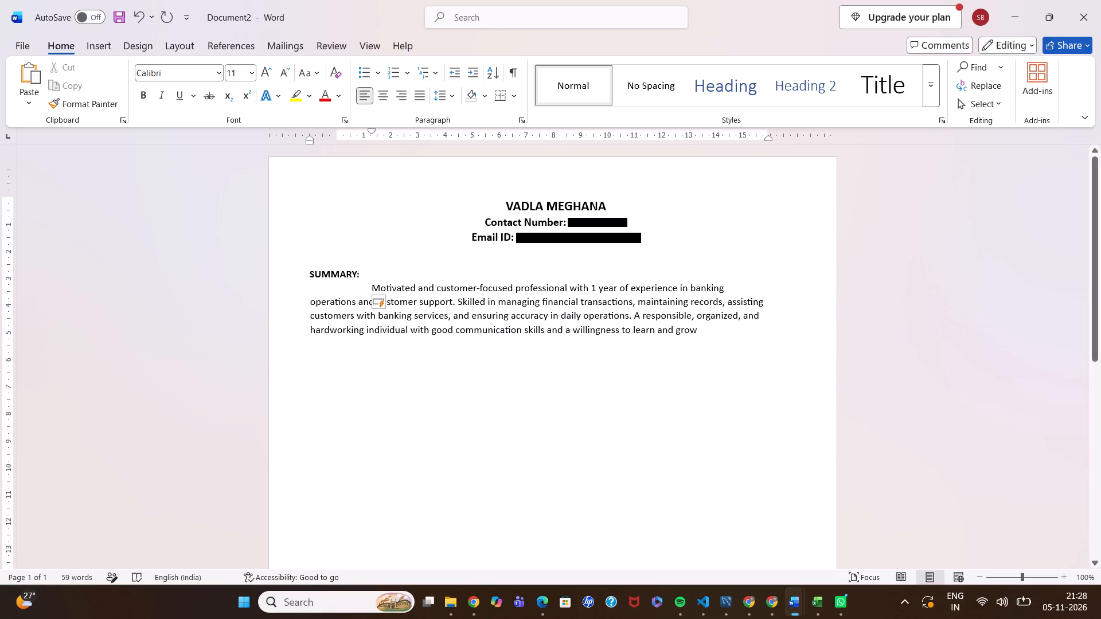
Justify the summary paragraph together with the empty paragraph below it.
drag(372, 285, 624, 332)
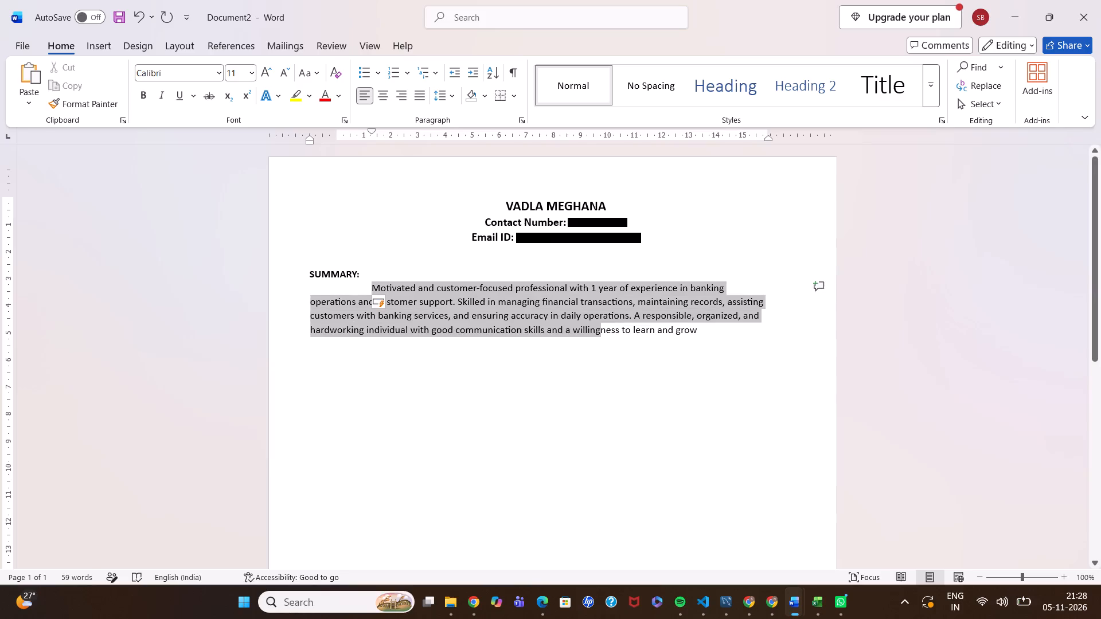
drag(624, 332, 706, 339)
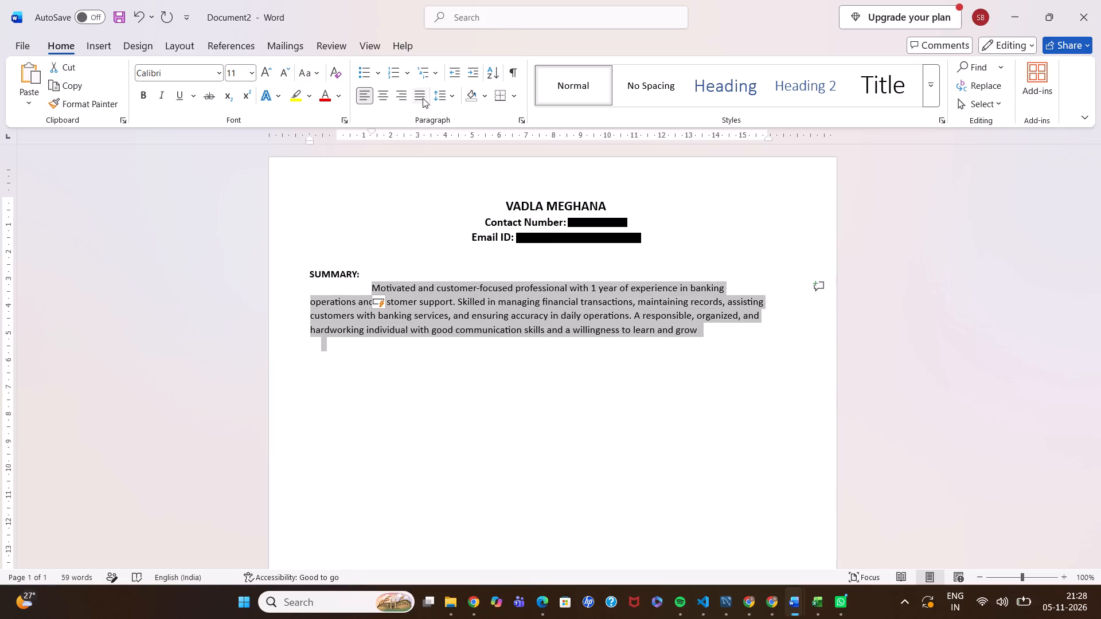
click(421, 92)
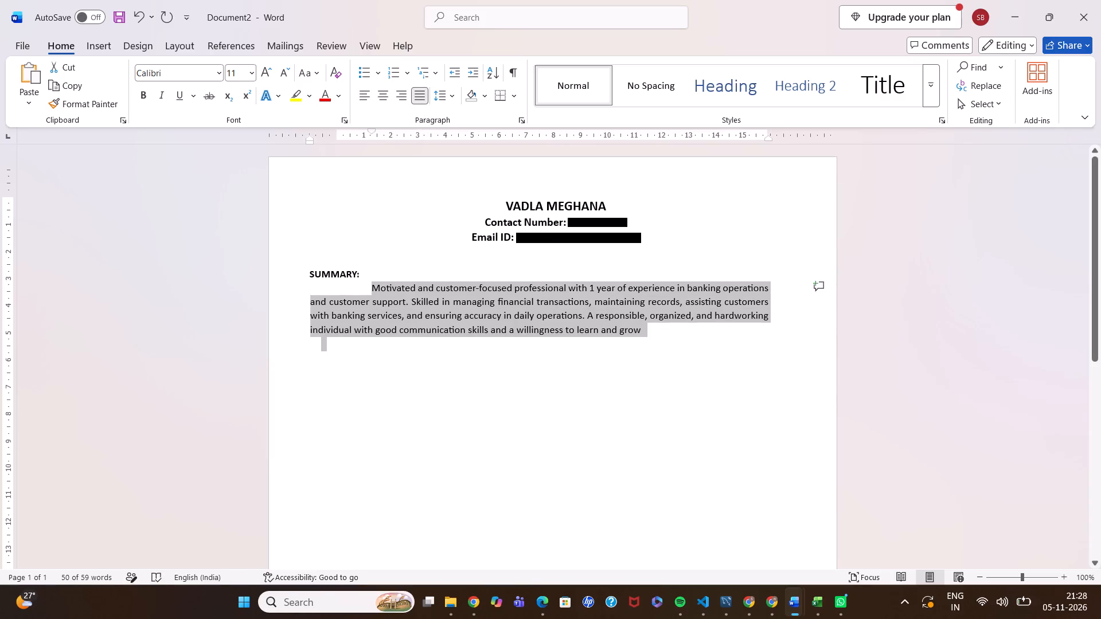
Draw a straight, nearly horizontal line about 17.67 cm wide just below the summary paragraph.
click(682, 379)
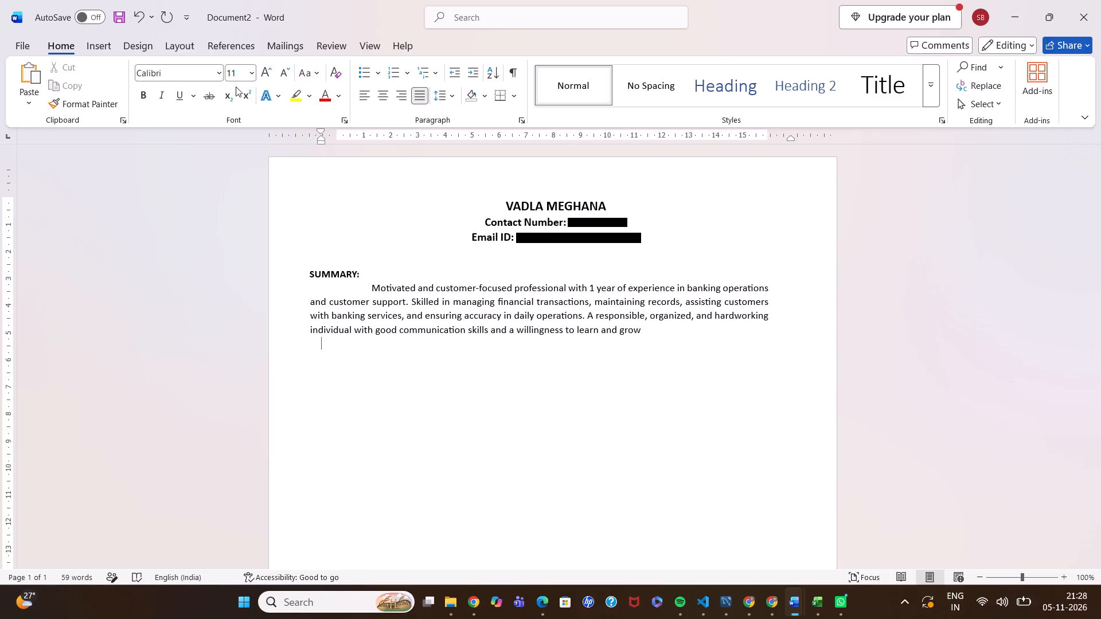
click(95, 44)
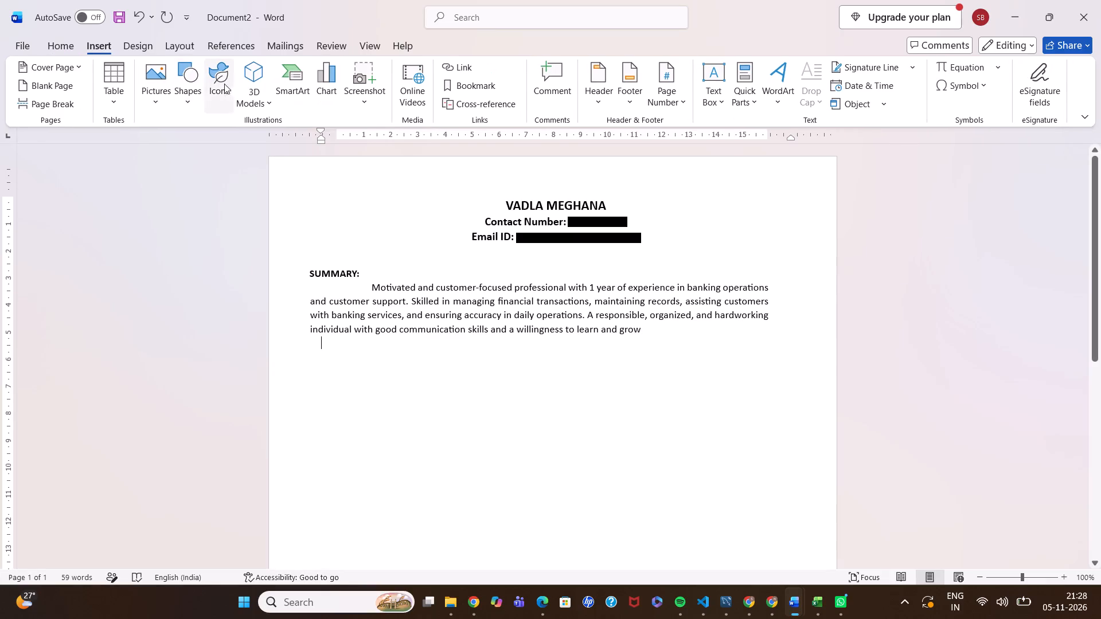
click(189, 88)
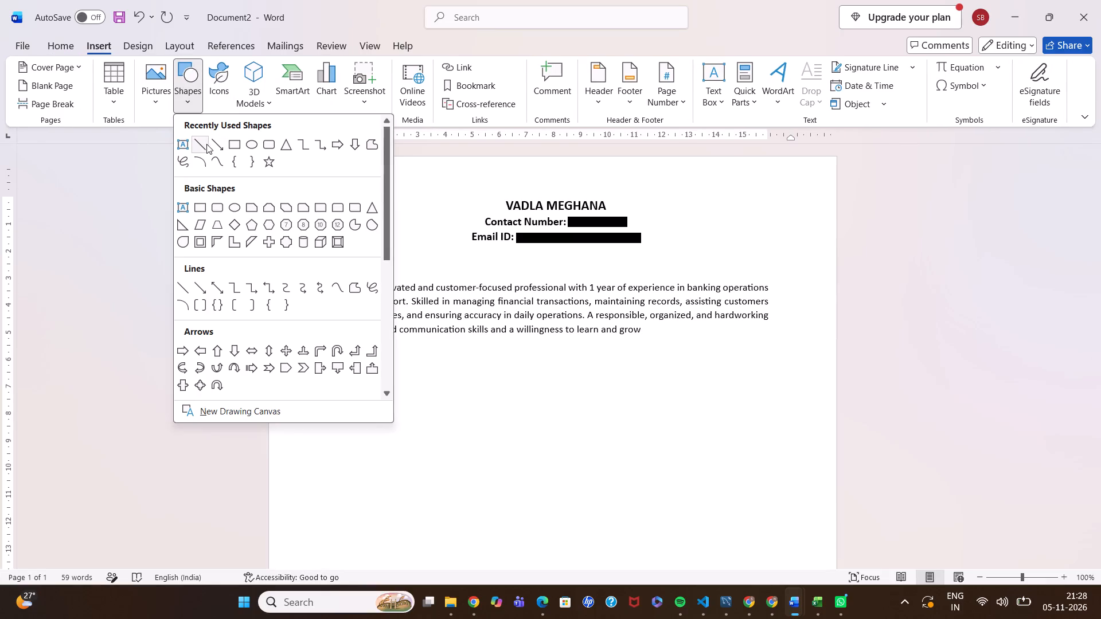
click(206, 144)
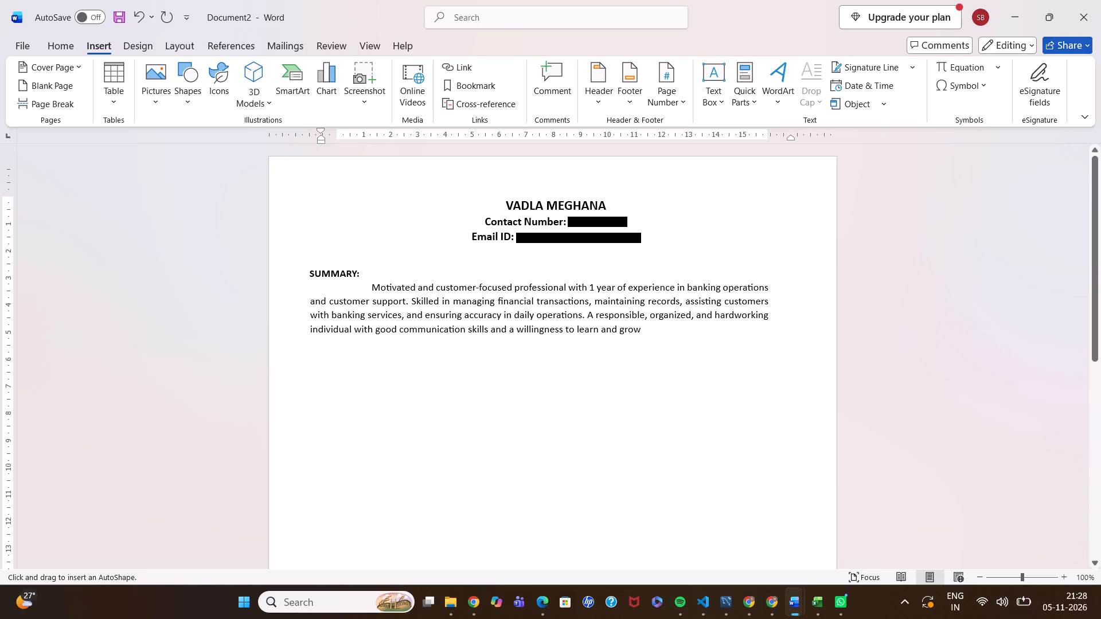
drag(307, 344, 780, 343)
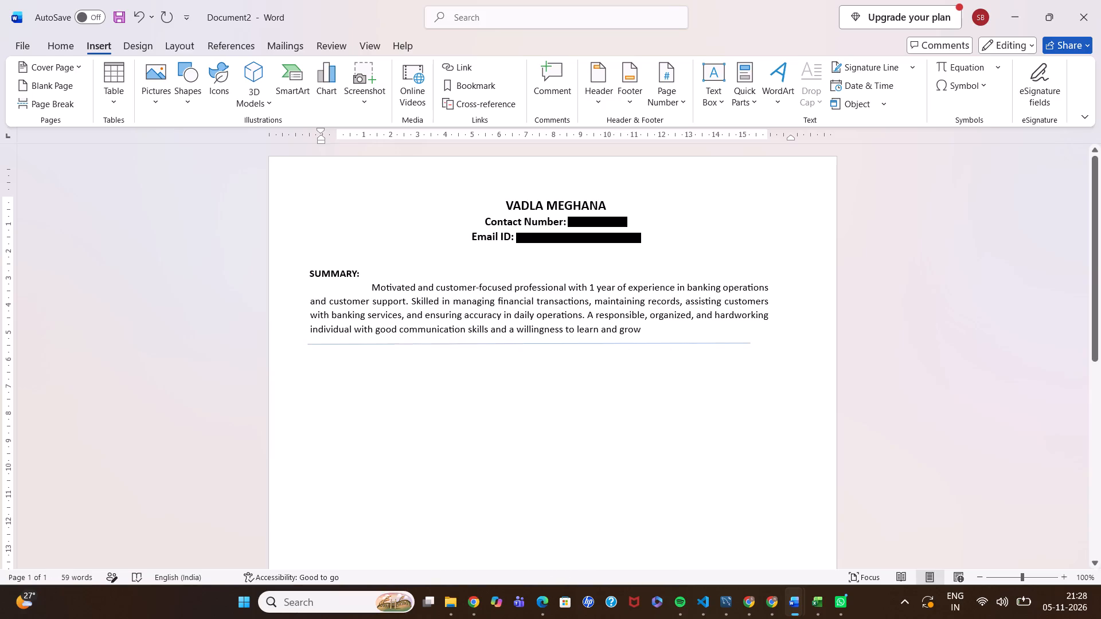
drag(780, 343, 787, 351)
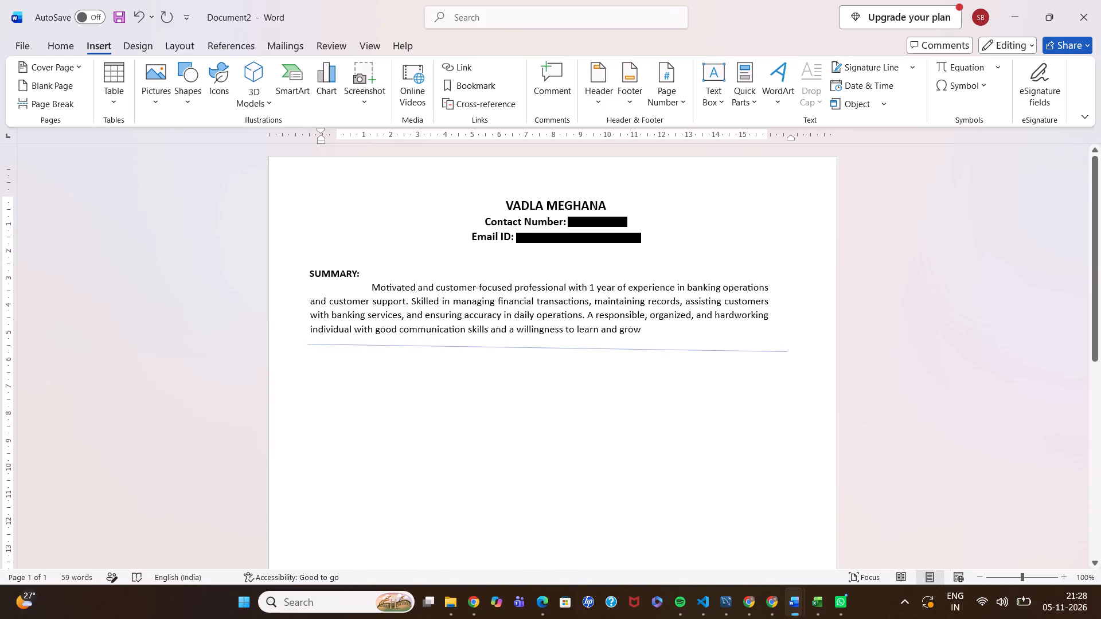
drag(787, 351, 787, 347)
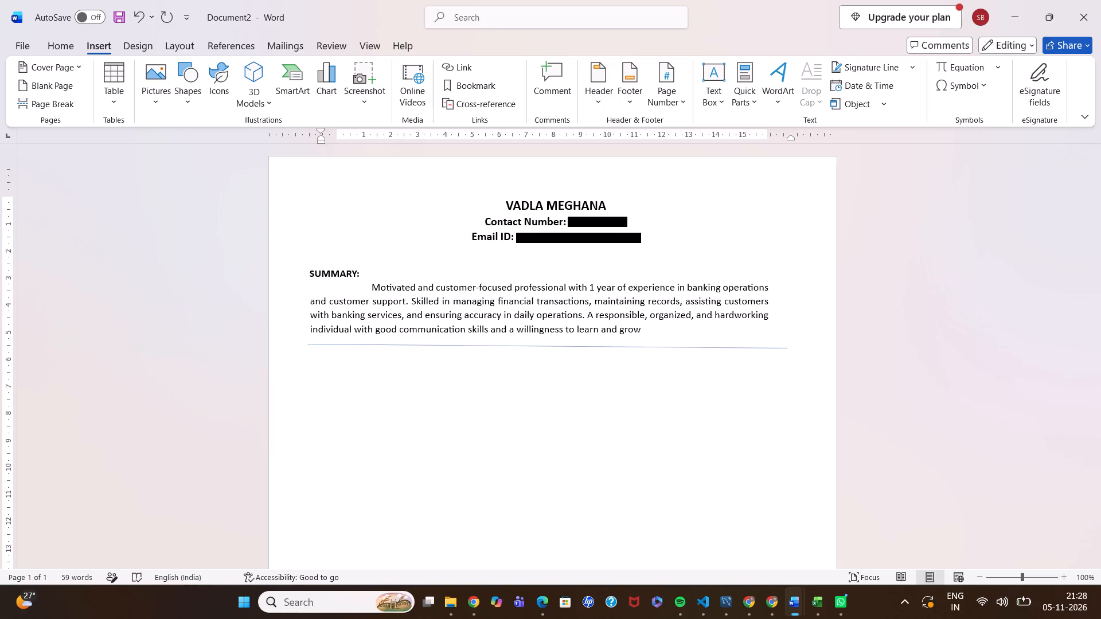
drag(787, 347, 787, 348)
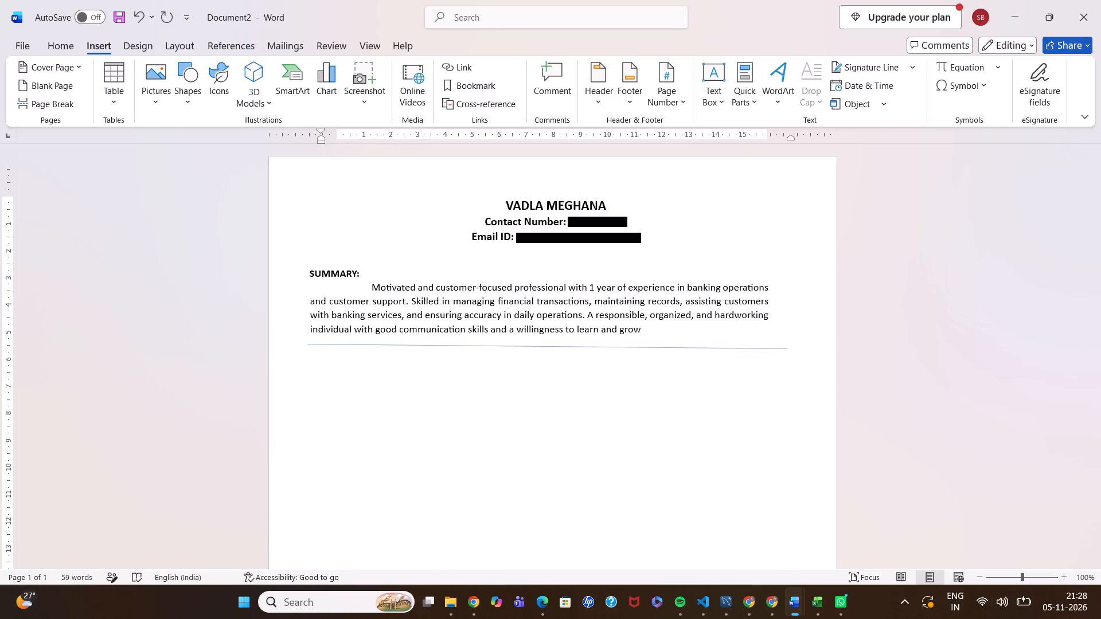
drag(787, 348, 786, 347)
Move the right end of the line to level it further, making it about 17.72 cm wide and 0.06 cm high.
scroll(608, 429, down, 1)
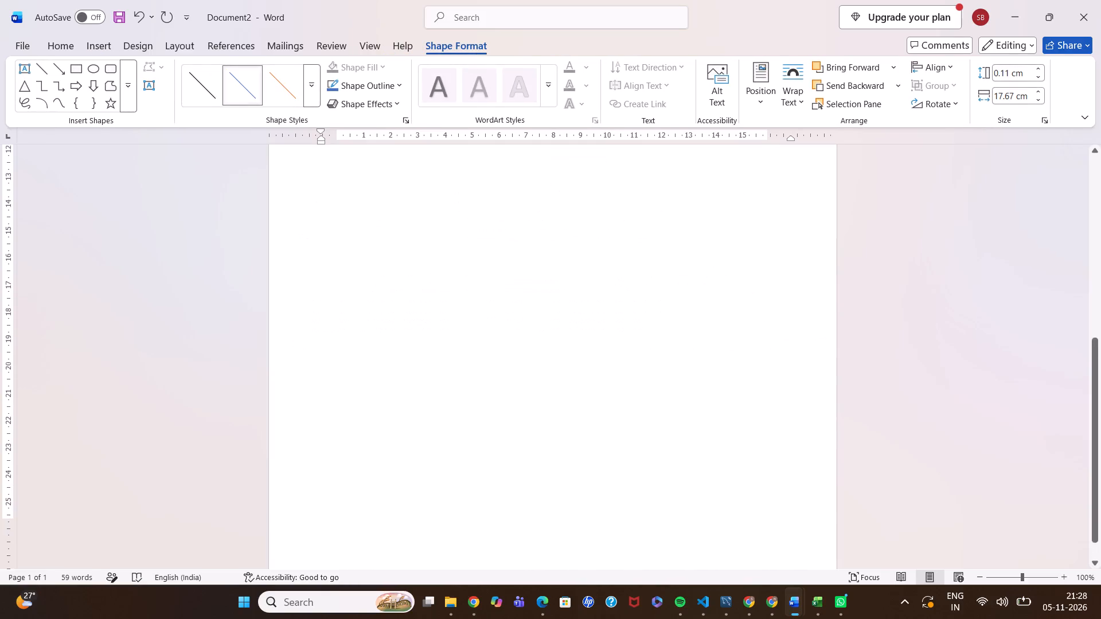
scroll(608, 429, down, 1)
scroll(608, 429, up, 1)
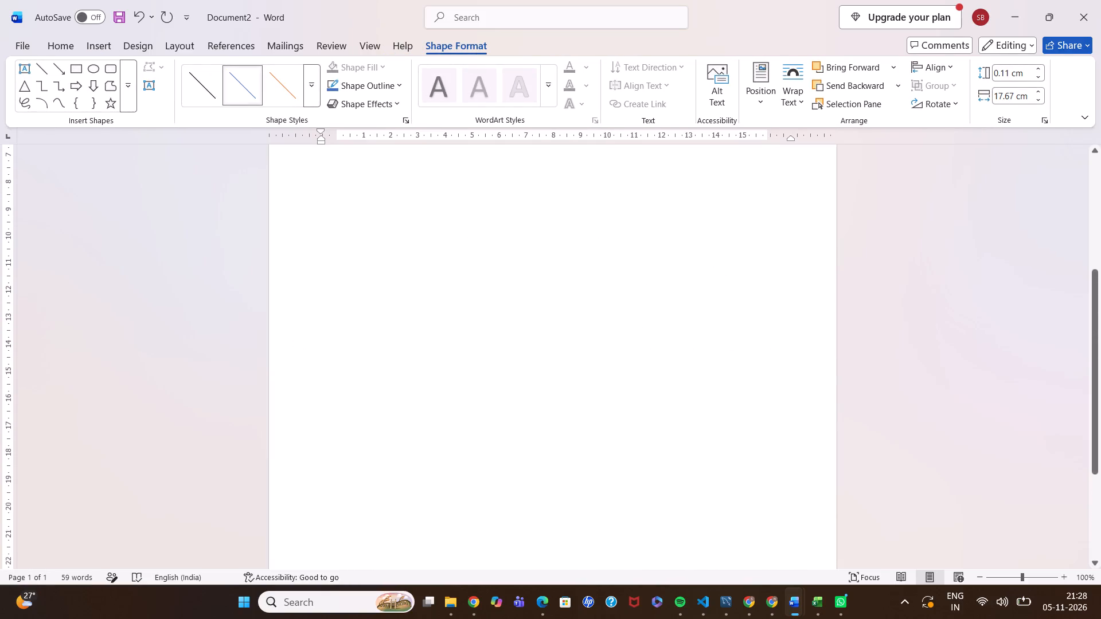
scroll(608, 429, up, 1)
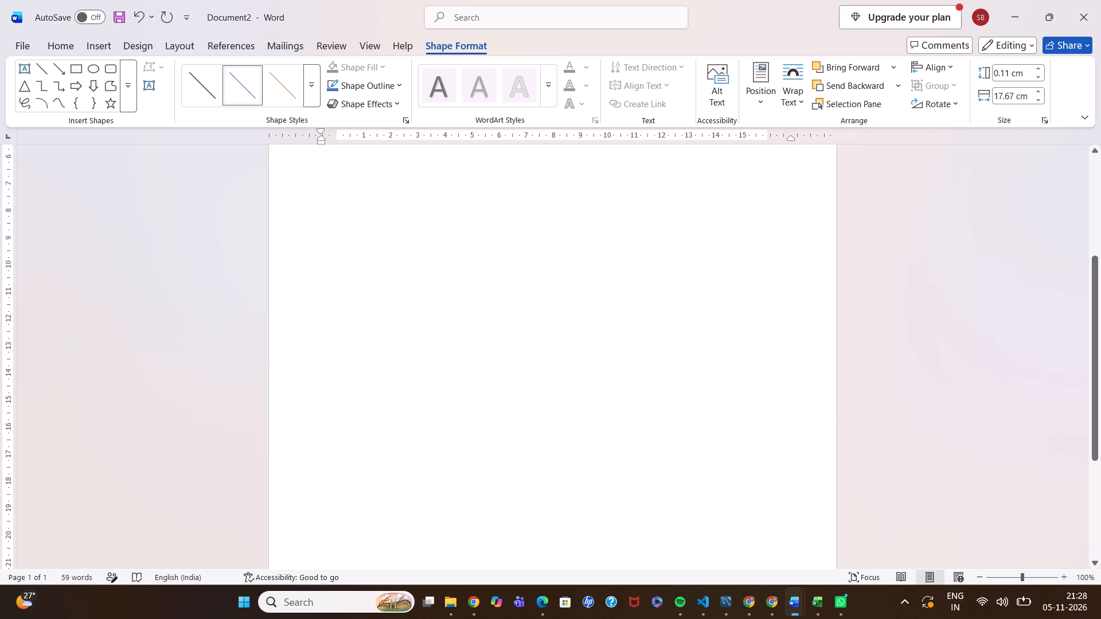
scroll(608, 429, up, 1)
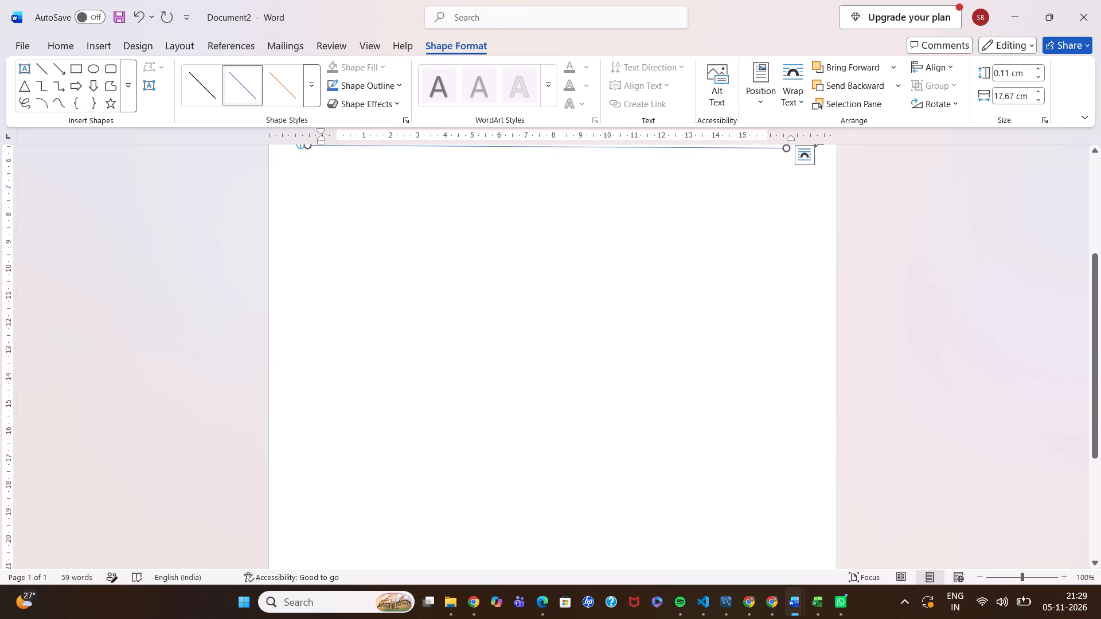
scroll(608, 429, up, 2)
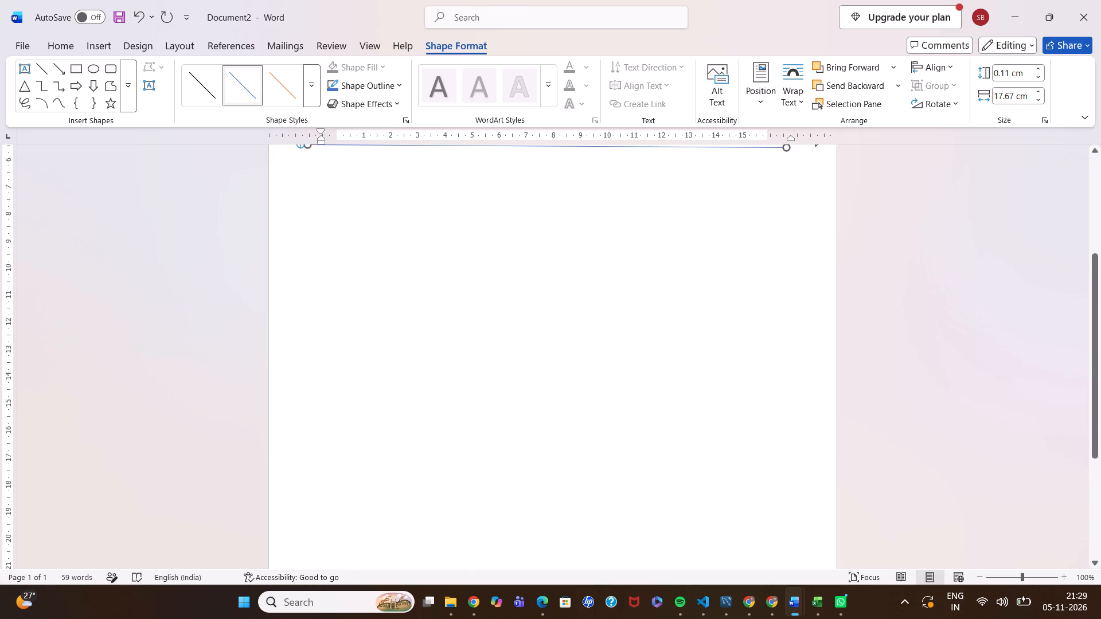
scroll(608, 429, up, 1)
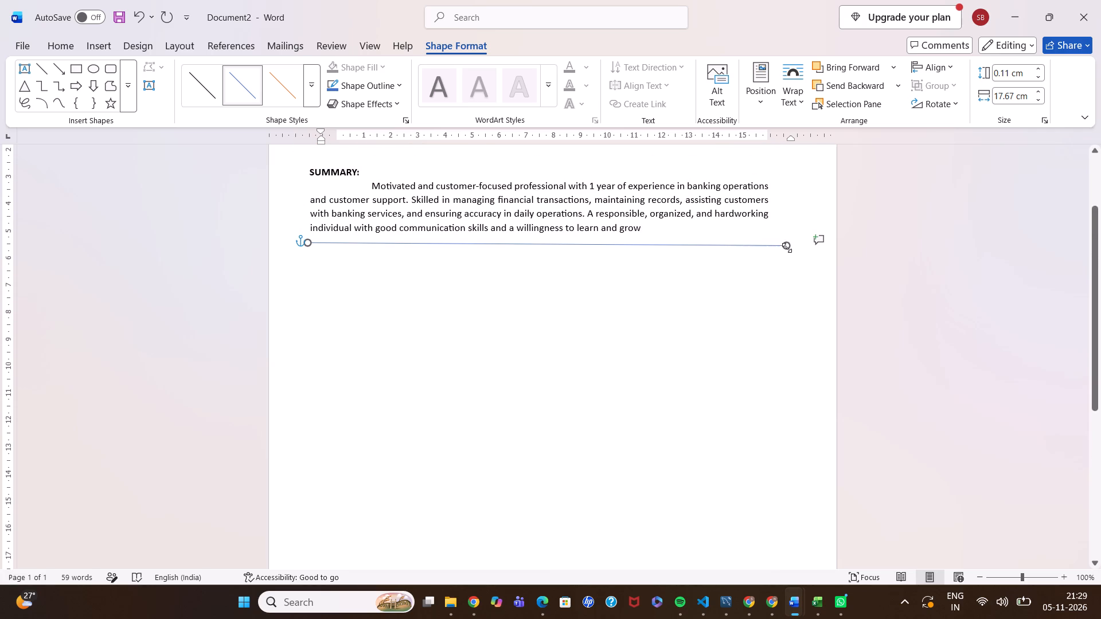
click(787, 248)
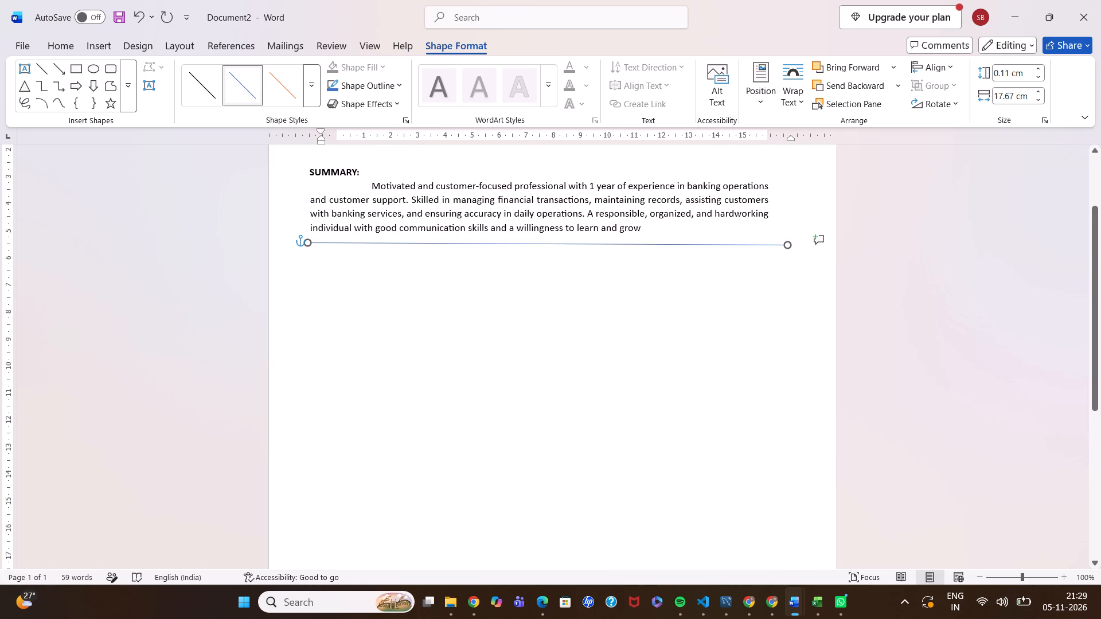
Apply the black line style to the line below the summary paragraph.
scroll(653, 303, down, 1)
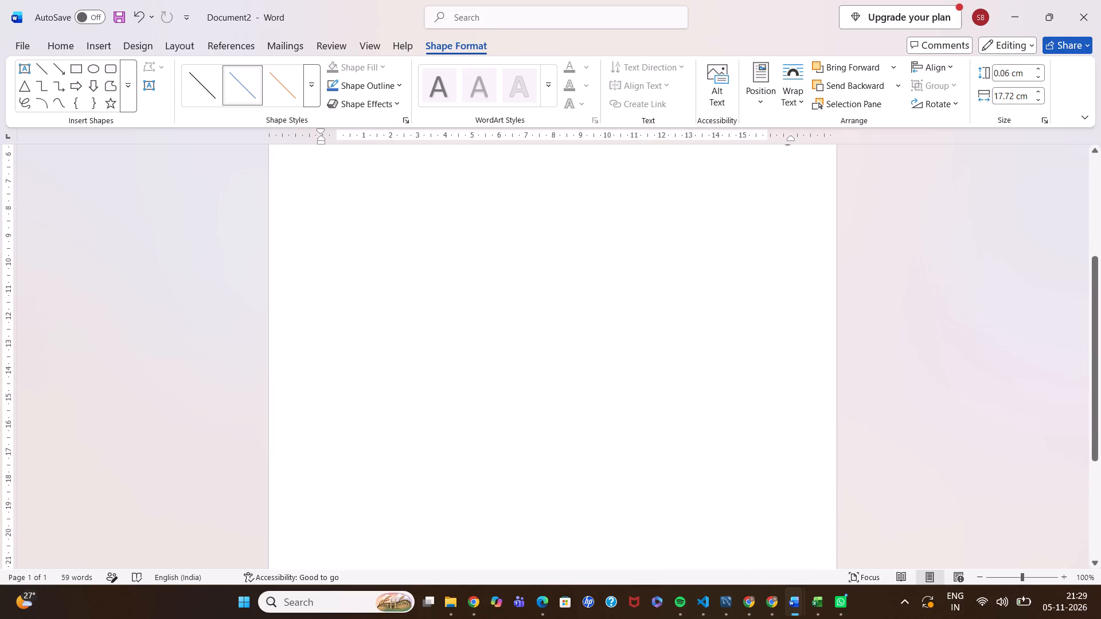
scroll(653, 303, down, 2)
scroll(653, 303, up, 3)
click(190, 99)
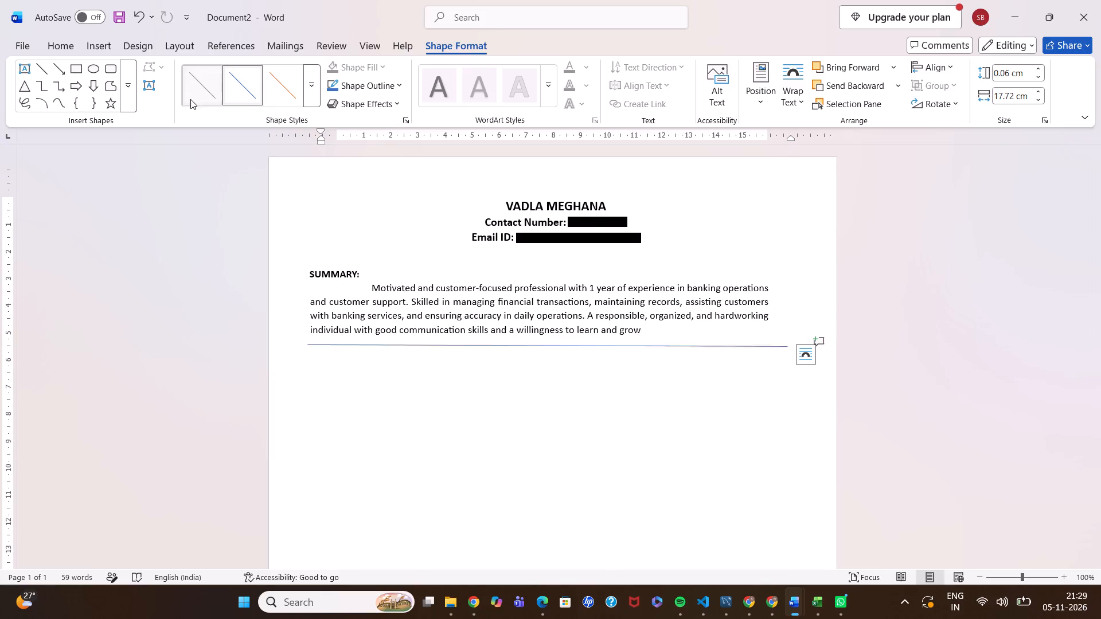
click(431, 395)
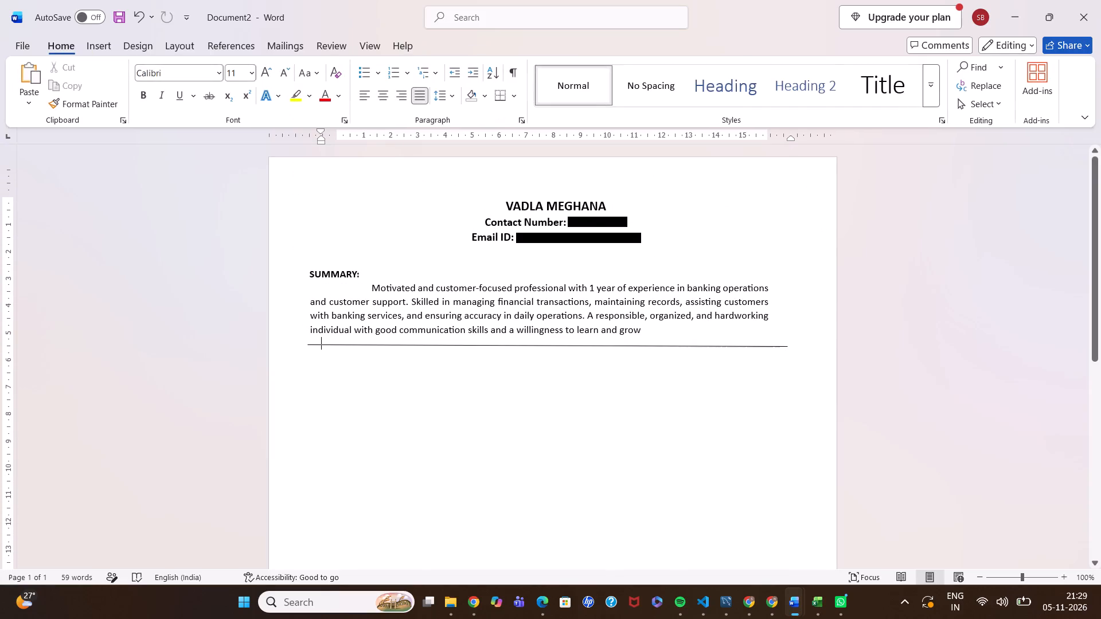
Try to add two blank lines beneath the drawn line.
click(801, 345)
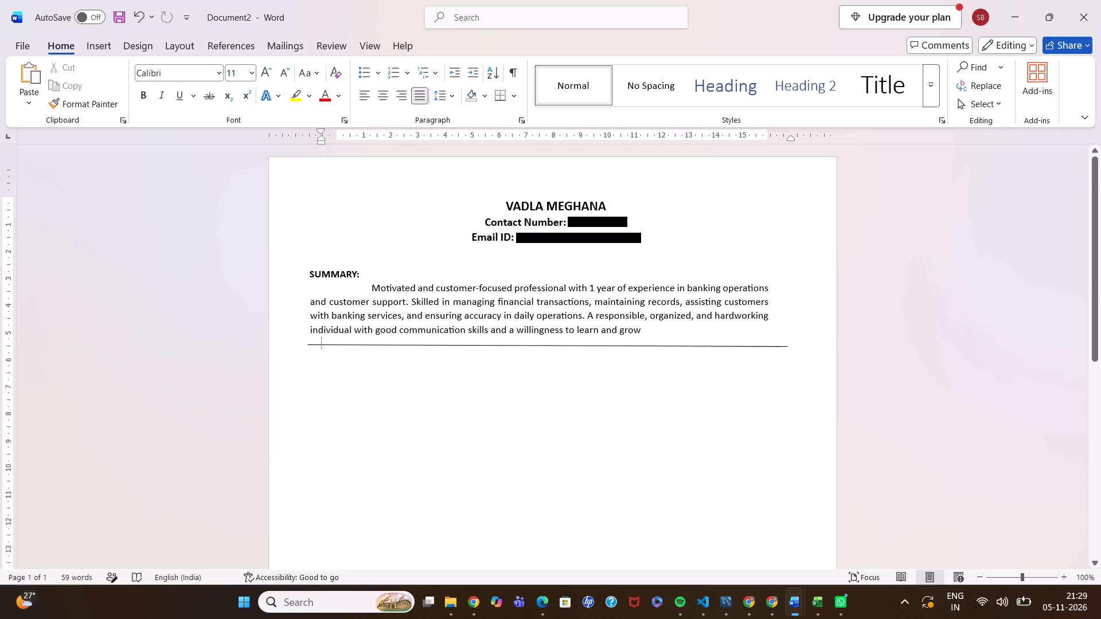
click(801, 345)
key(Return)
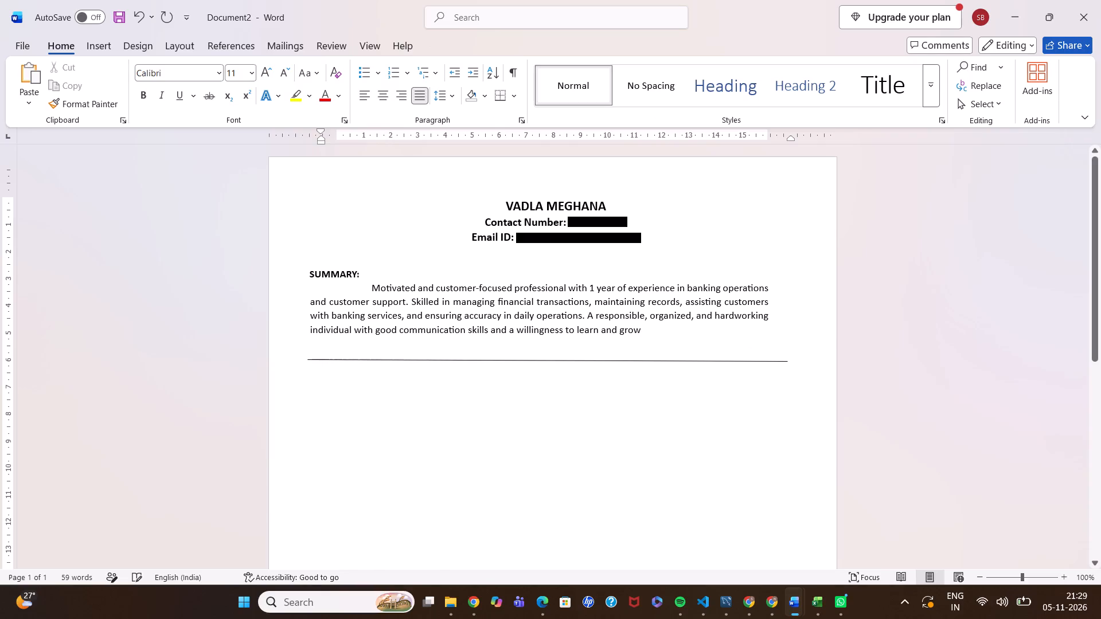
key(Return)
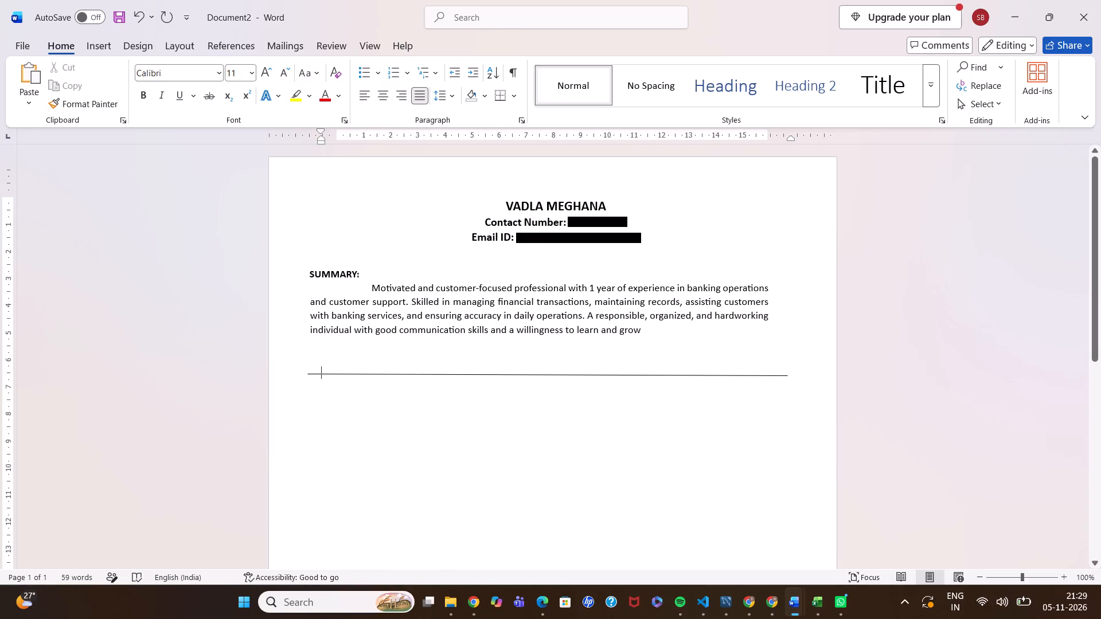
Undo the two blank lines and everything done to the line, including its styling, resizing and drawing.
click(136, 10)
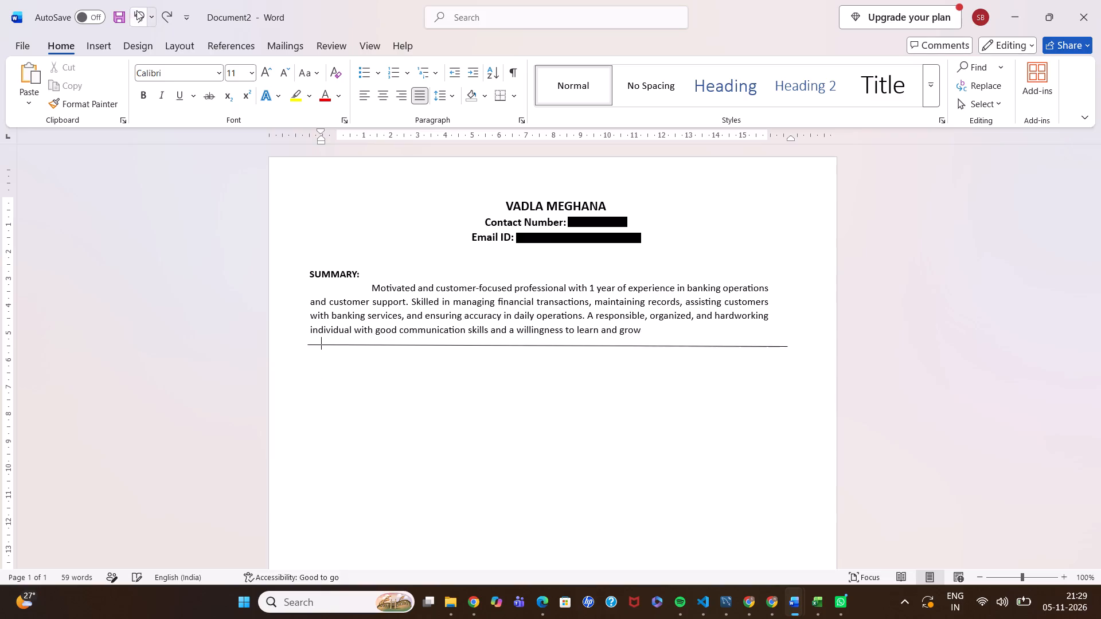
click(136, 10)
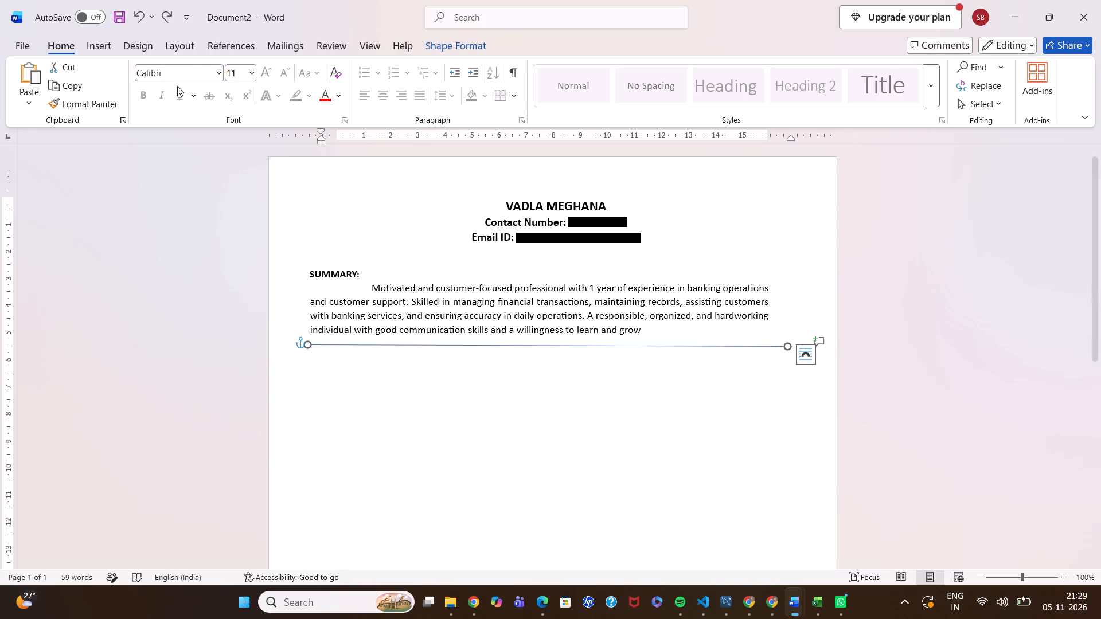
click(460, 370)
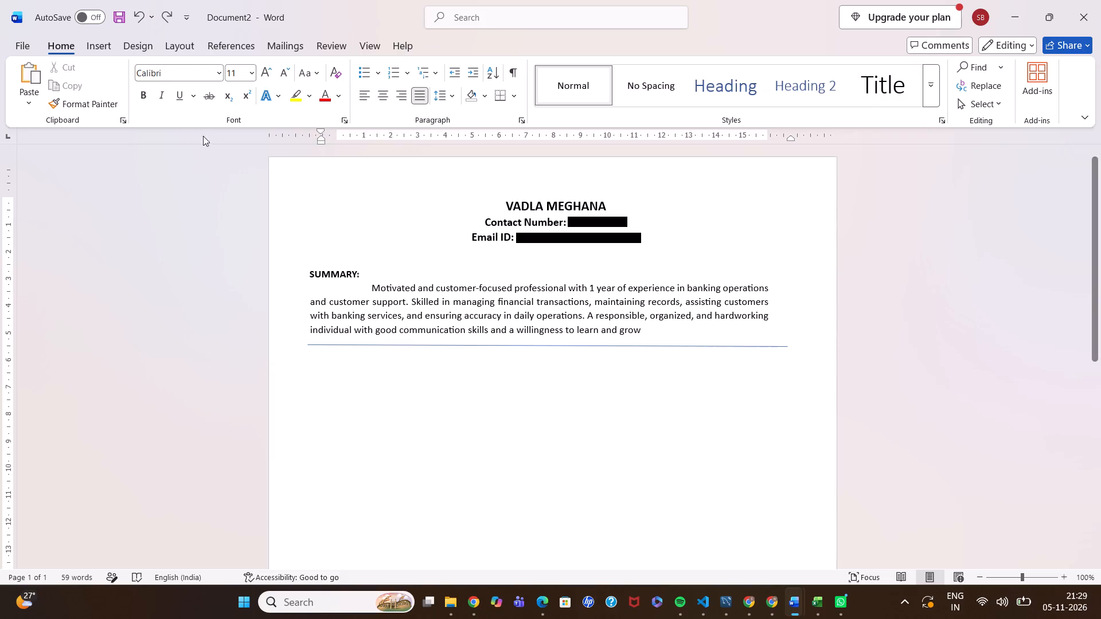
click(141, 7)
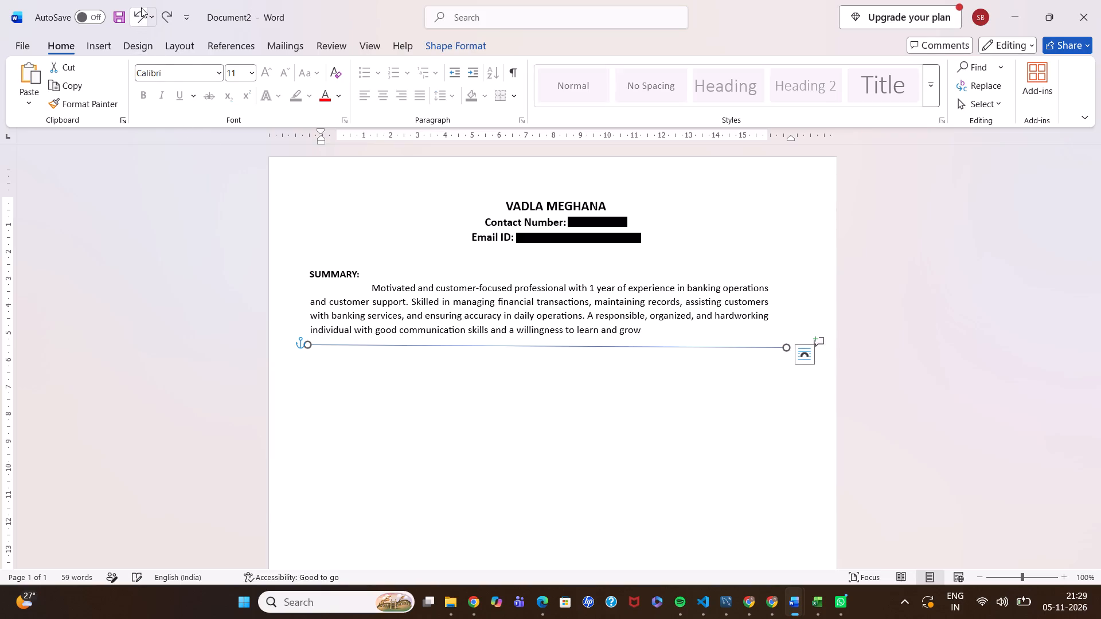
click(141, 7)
Add two blank lines below the summary paragraph and set the last one's left indent about 1.2 cm beyond the left page margin.
key(Return)
key(Return)
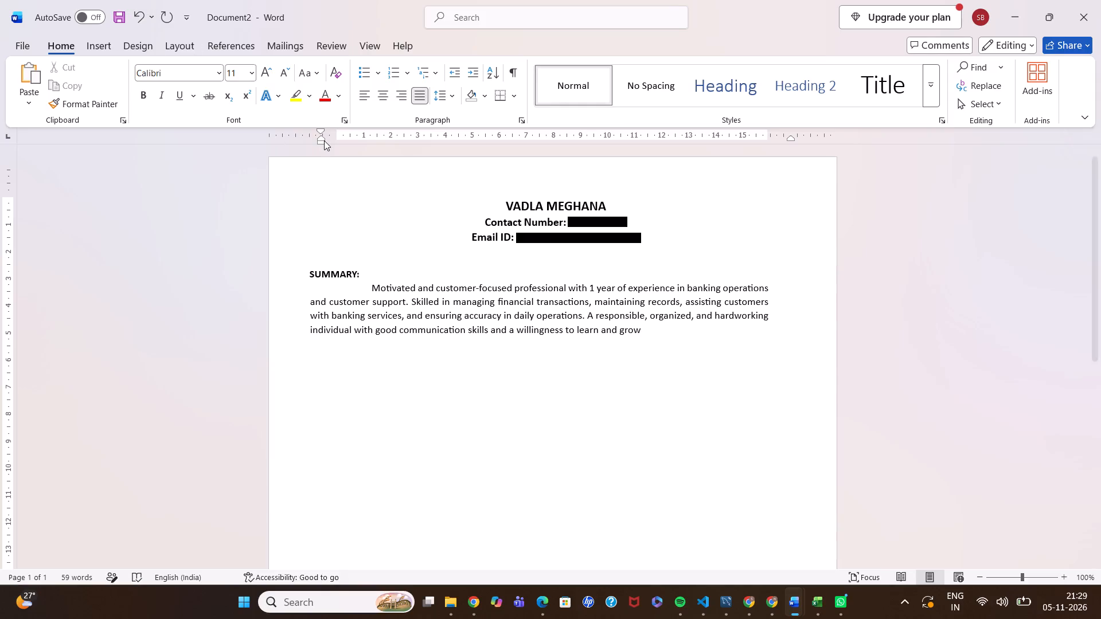
drag(322, 139, 307, 139)
drag(307, 139, 304, 139)
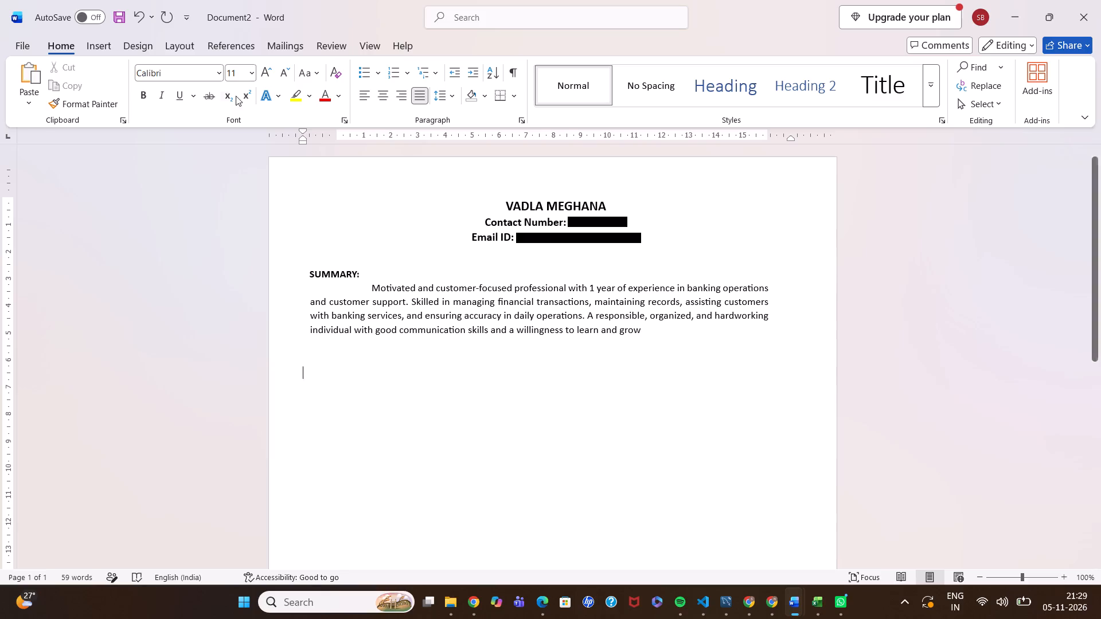
Draw a straight, nearly horizontal line about 17.87 cm wide just below the summary paragraph and apply the black line style to it.
click(96, 46)
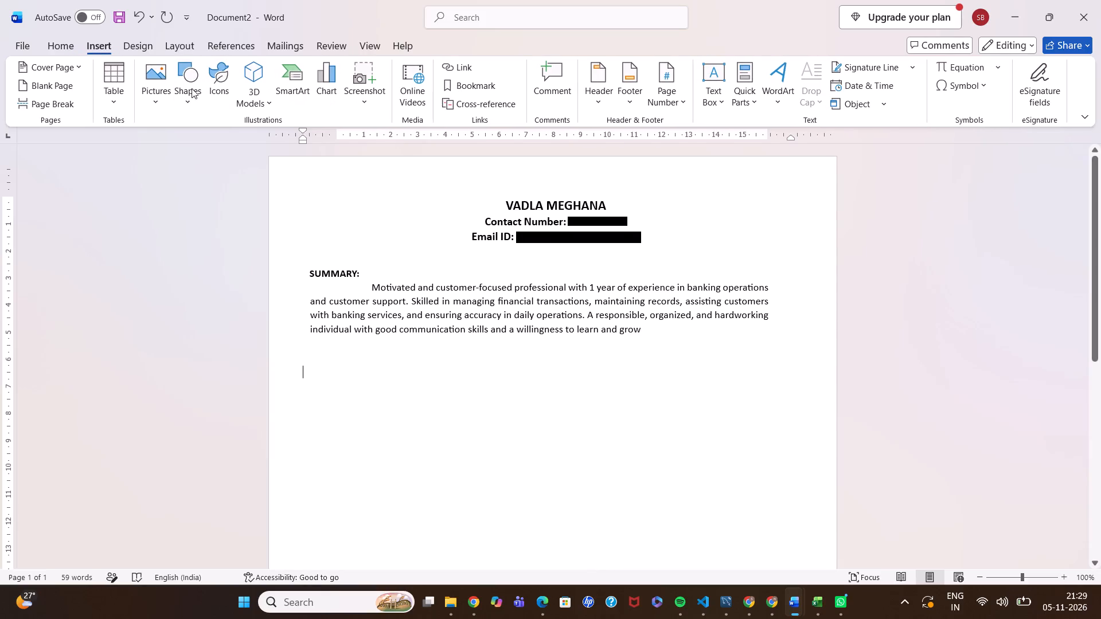
click(188, 88)
click(204, 146)
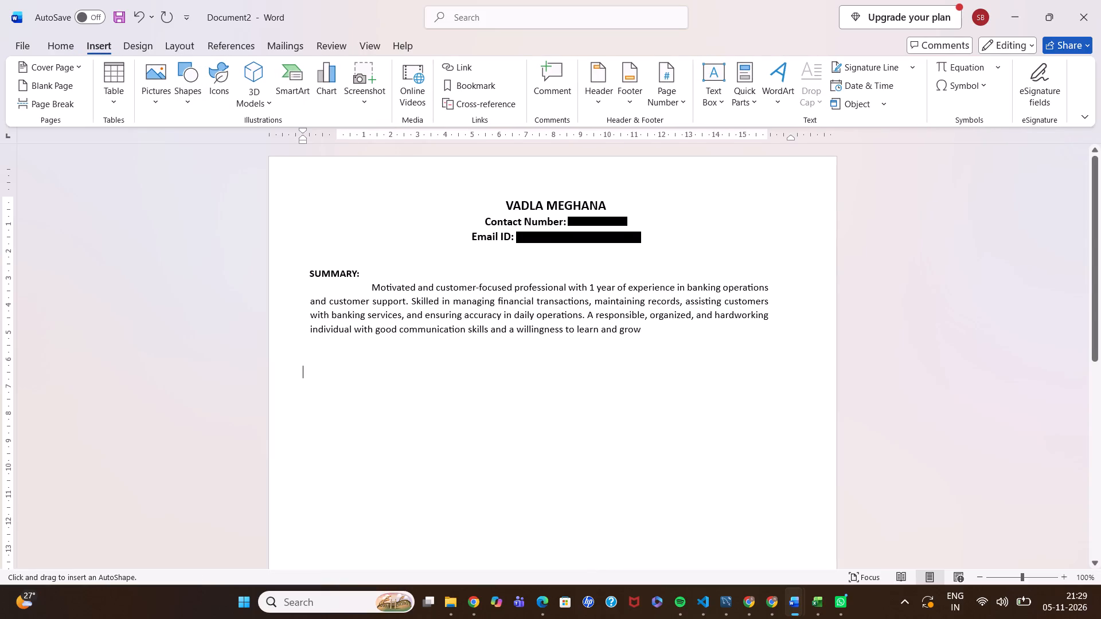
drag(304, 347, 815, 345)
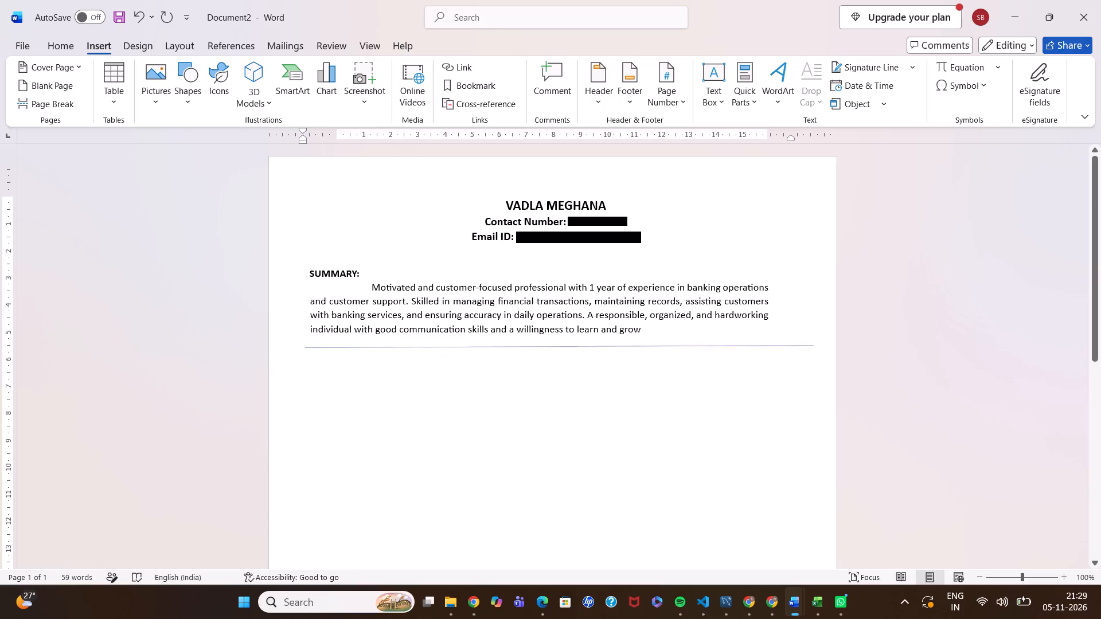
drag(815, 345, 788, 348)
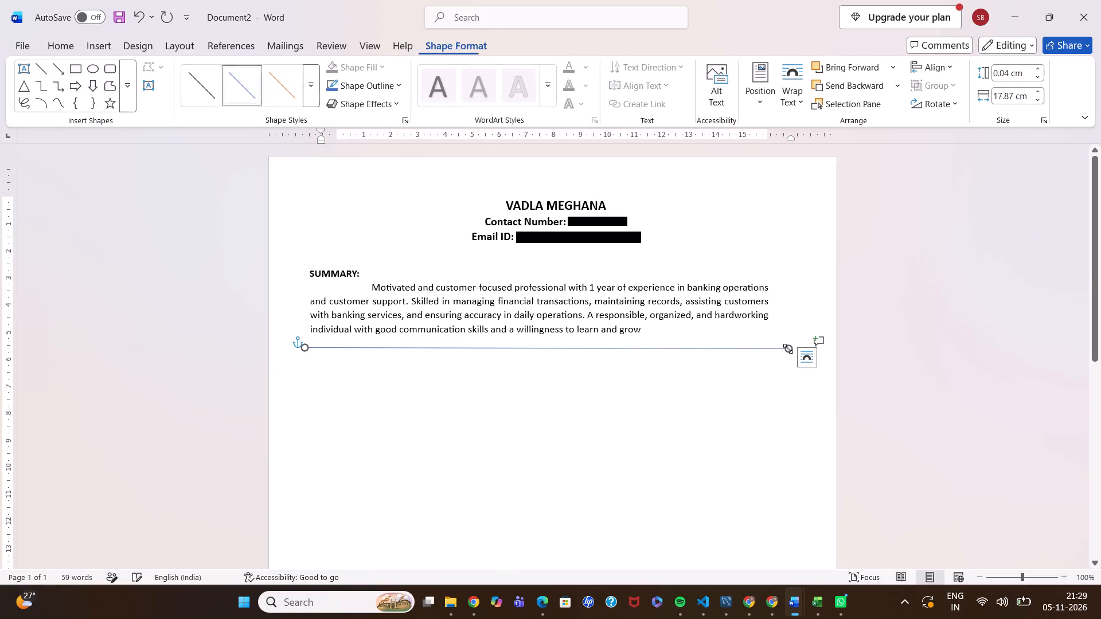
click(203, 93)
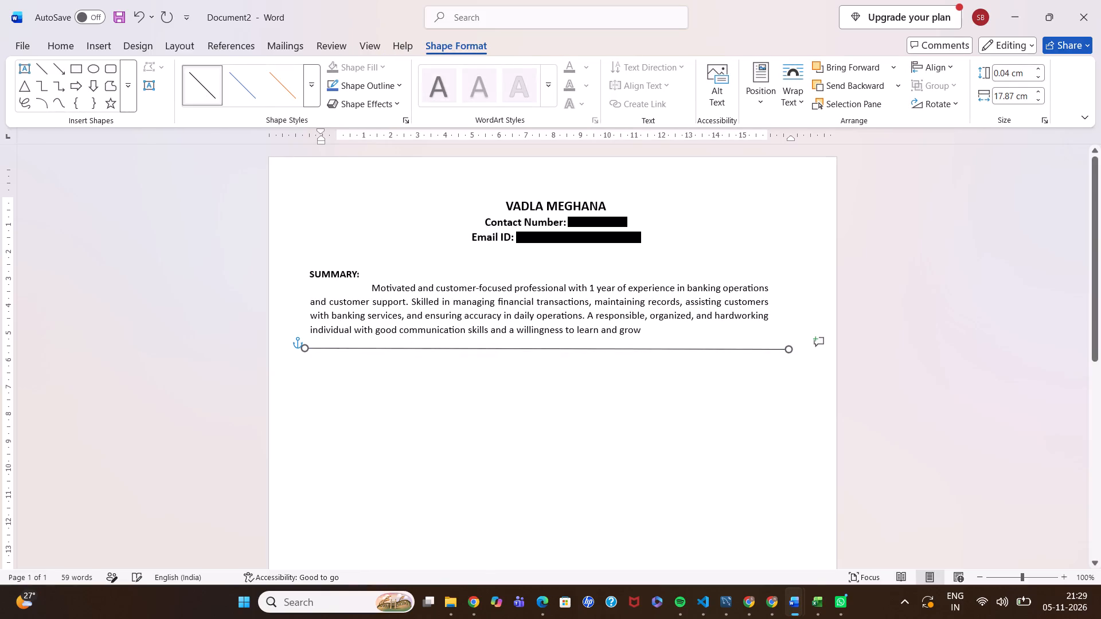
scroll(513, 439, down, 2)
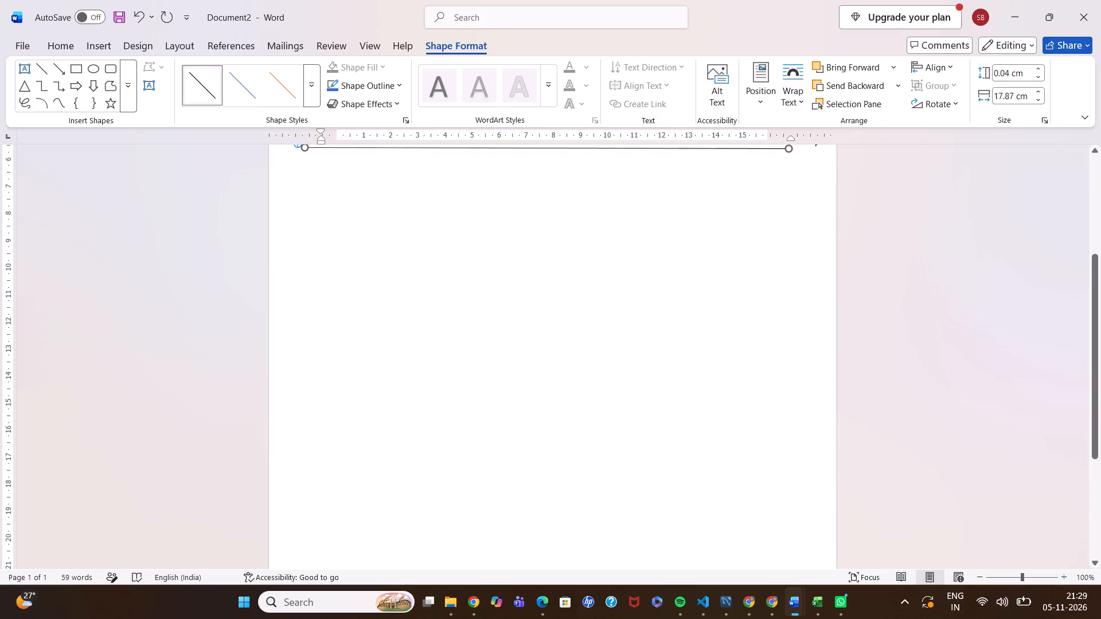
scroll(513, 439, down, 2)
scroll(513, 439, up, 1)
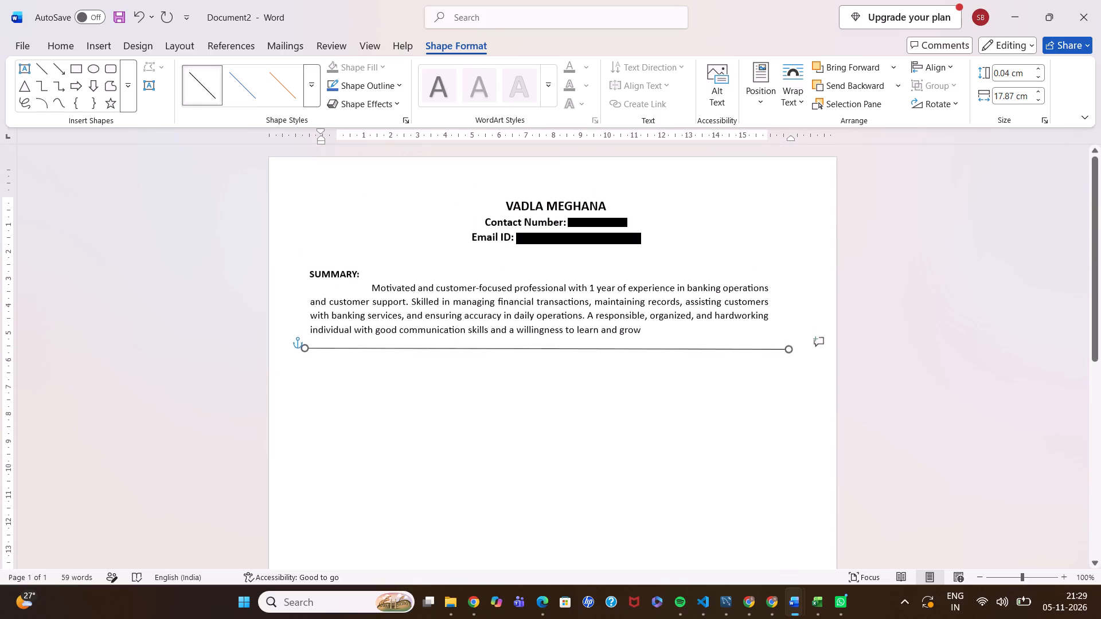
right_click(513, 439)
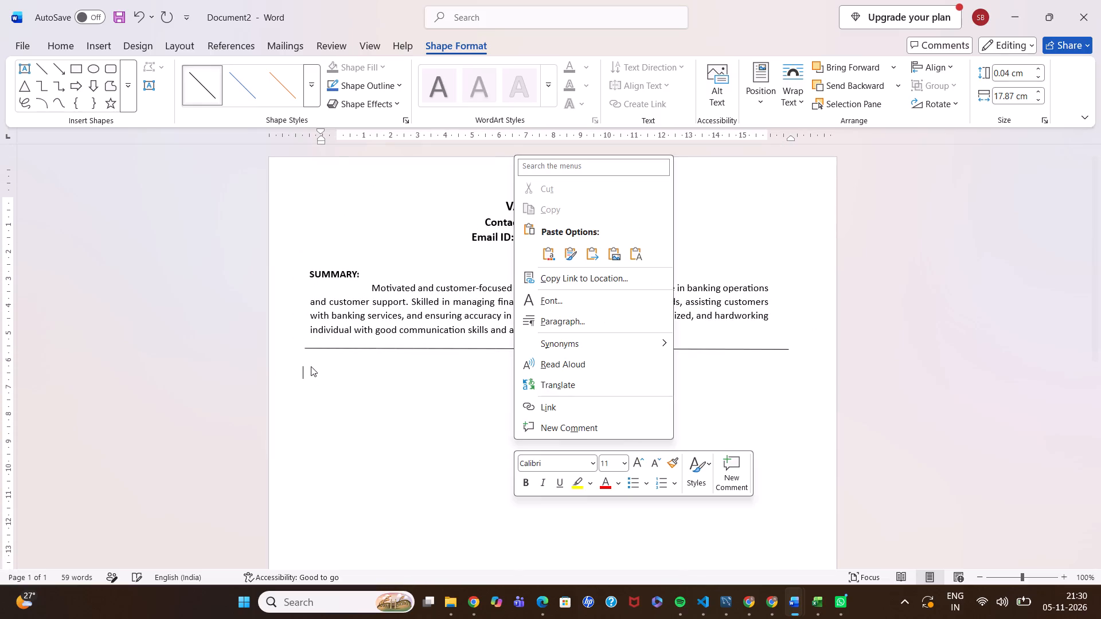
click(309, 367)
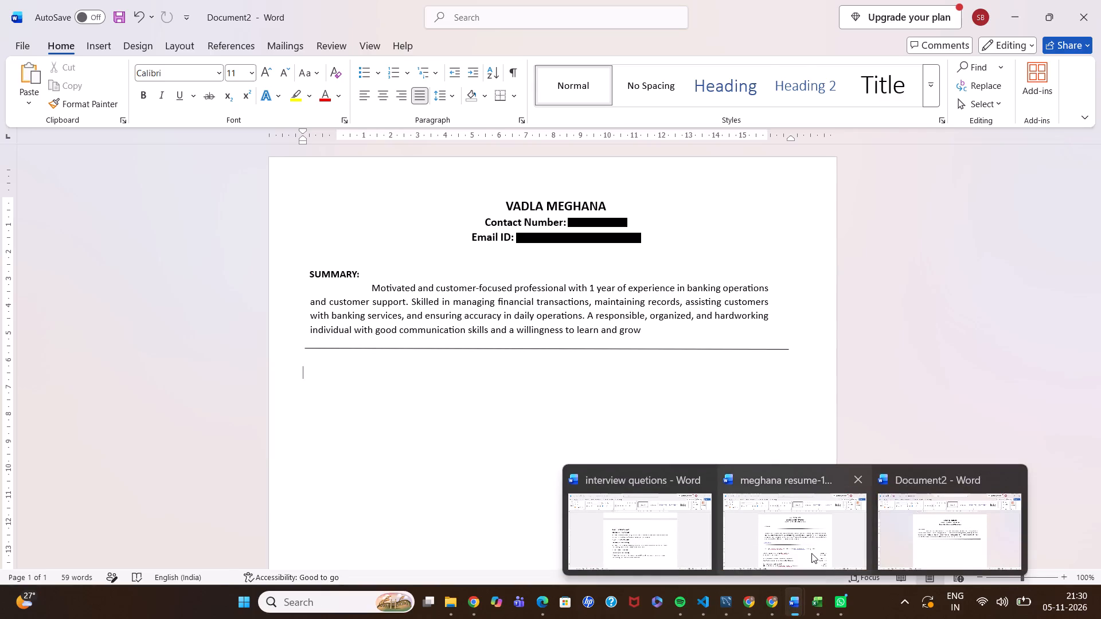
Copy the EDUCATION heading from the meghana resume-1 document and paste it two lines below the summary paragraph, above the drawn line.
click(811, 553)
scroll(525, 468, down, 1)
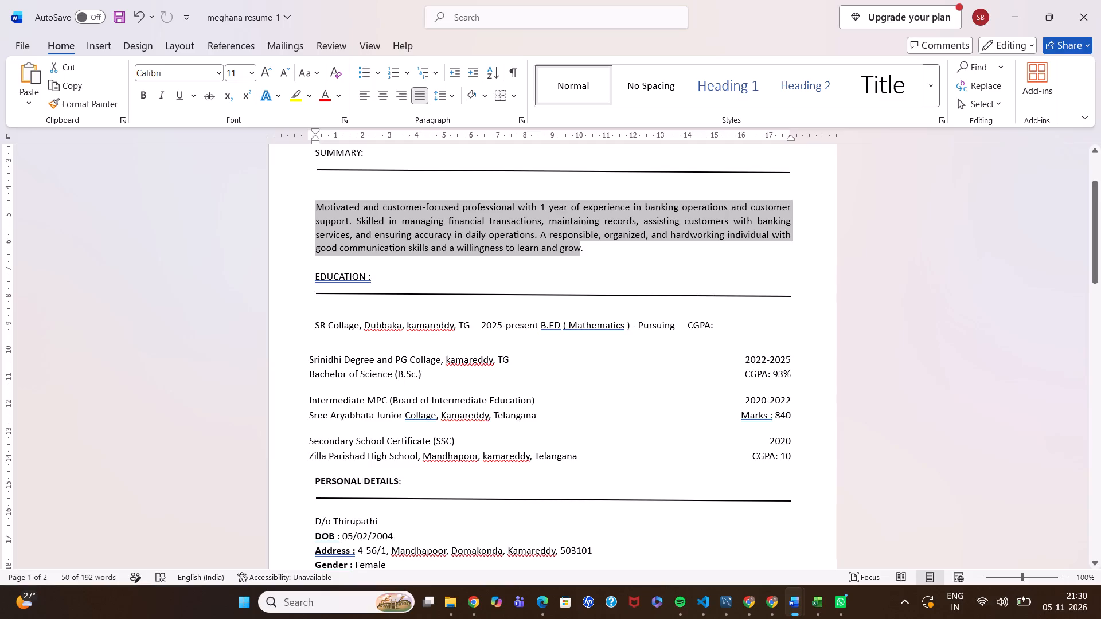
drag(371, 275, 318, 276)
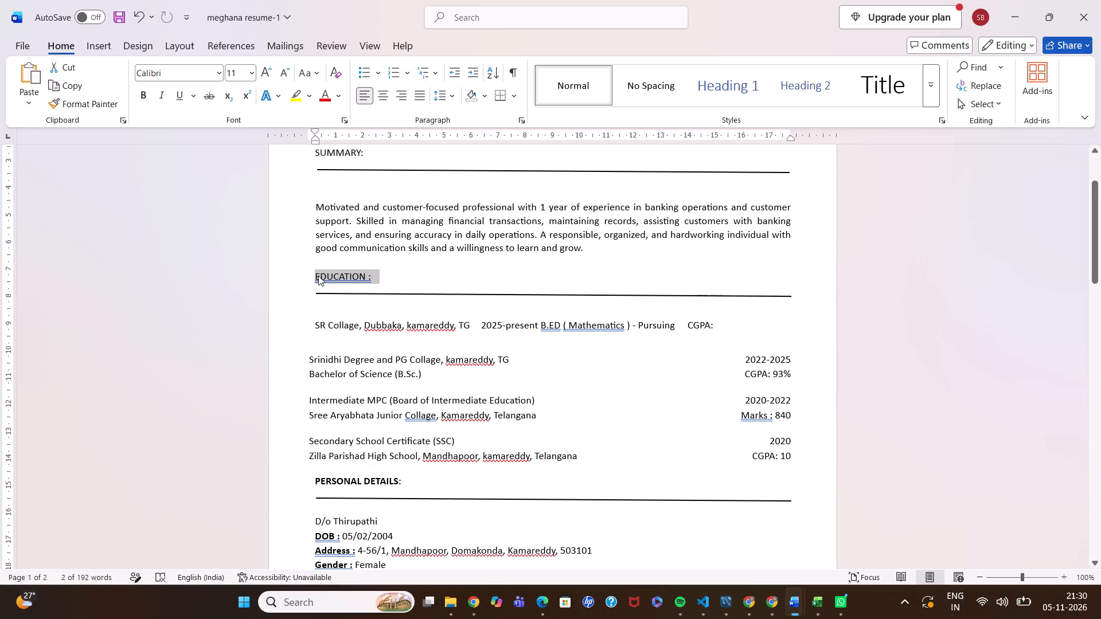
key(ctrl+c)
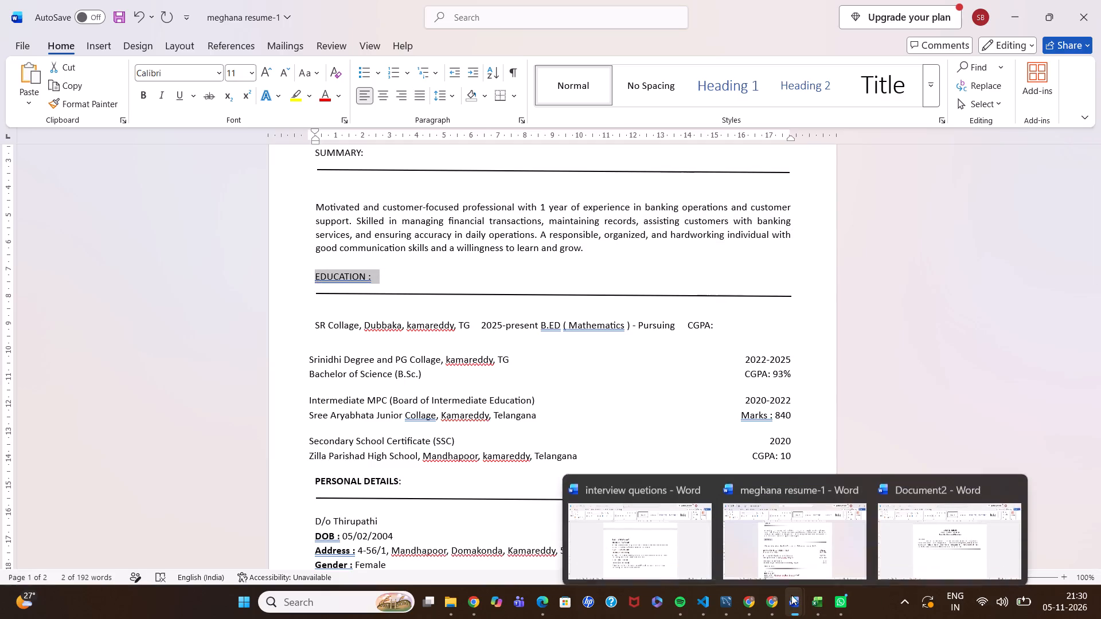
click(924, 542)
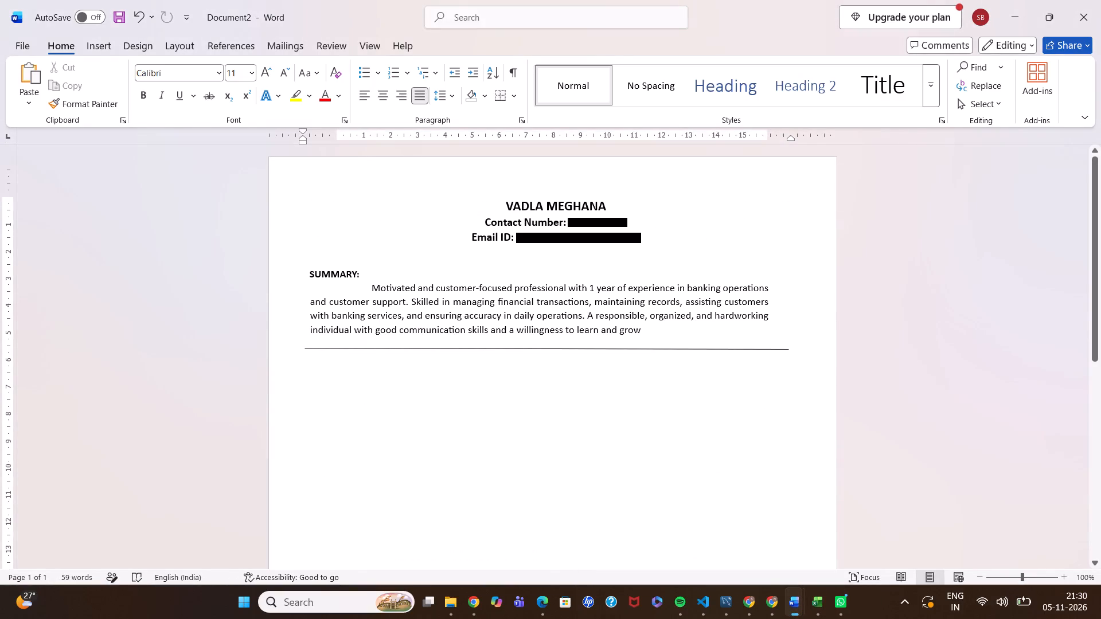
click(650, 334)
key(Return)
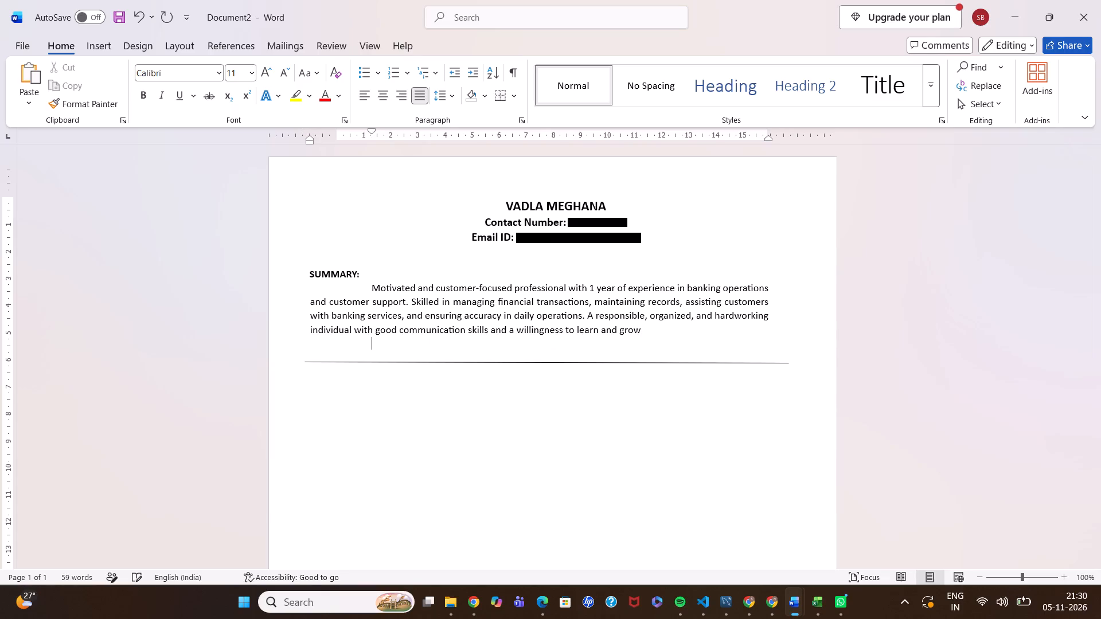
key(Return)
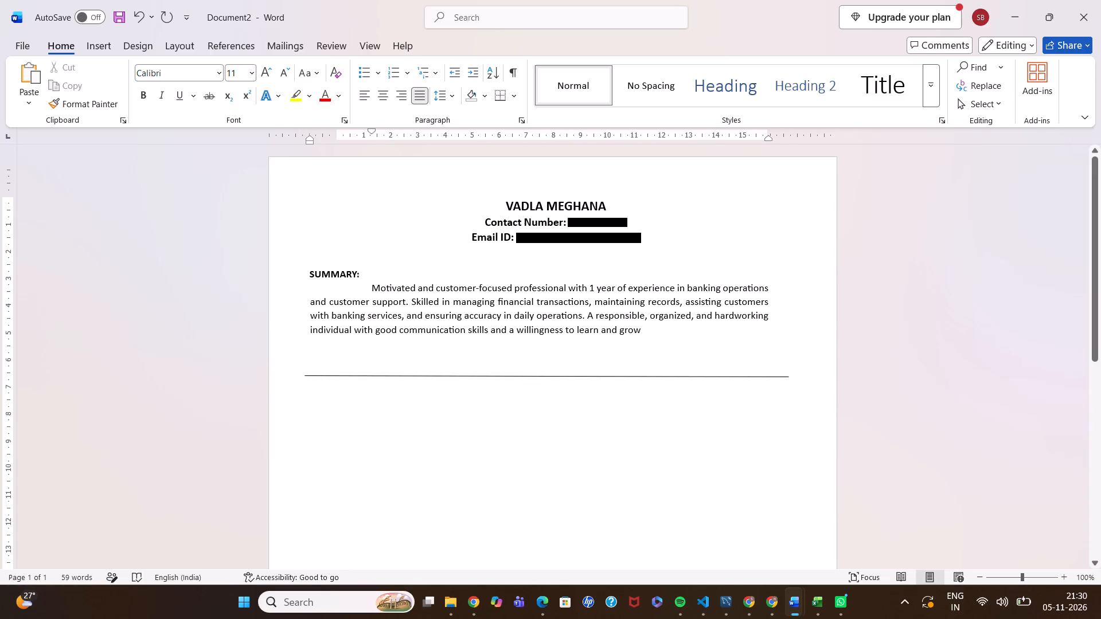
drag(370, 130, 320, 126)
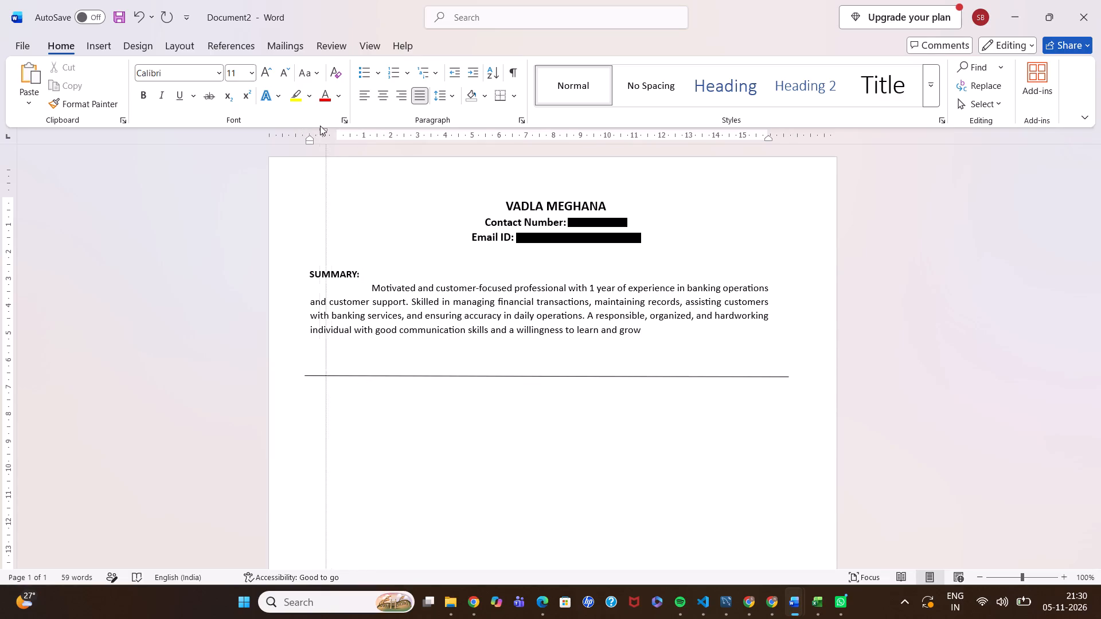
drag(320, 126, 306, 125)
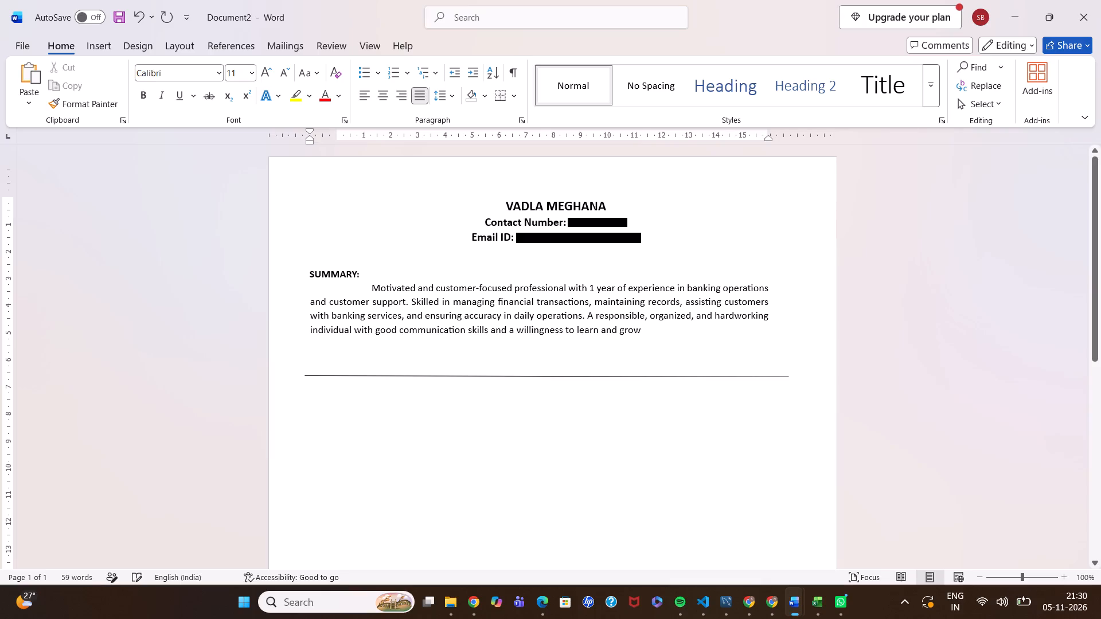
key(ctrl+v)
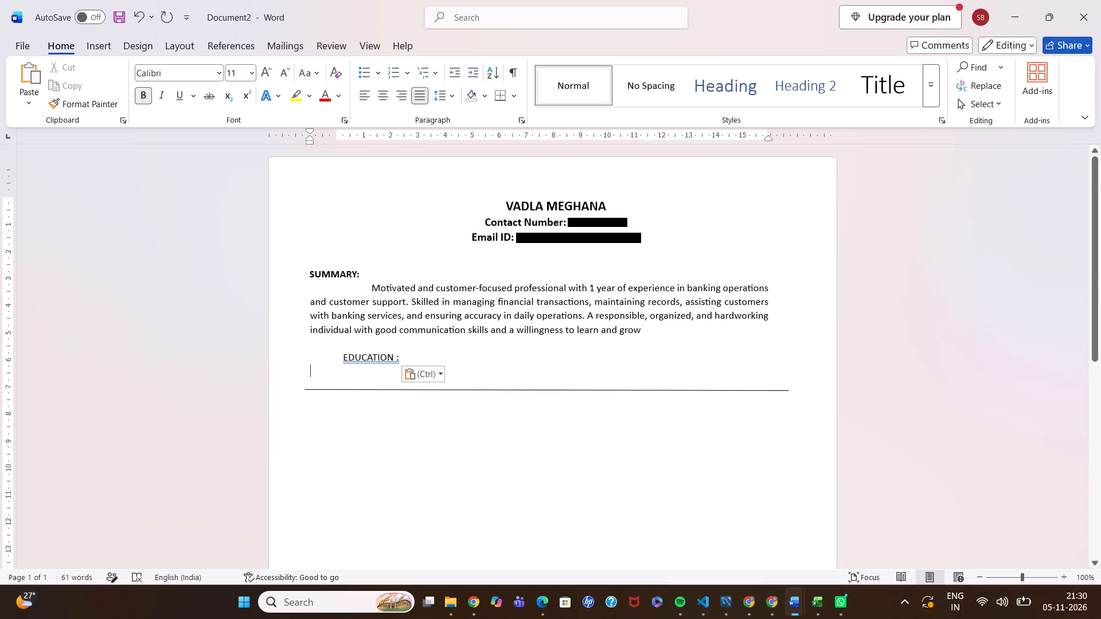
Set the EDUCATION heading's left indent about 1 cm outside the page margin, in line with the SUMMARY heading.
click(344, 356)
drag(344, 139, 307, 138)
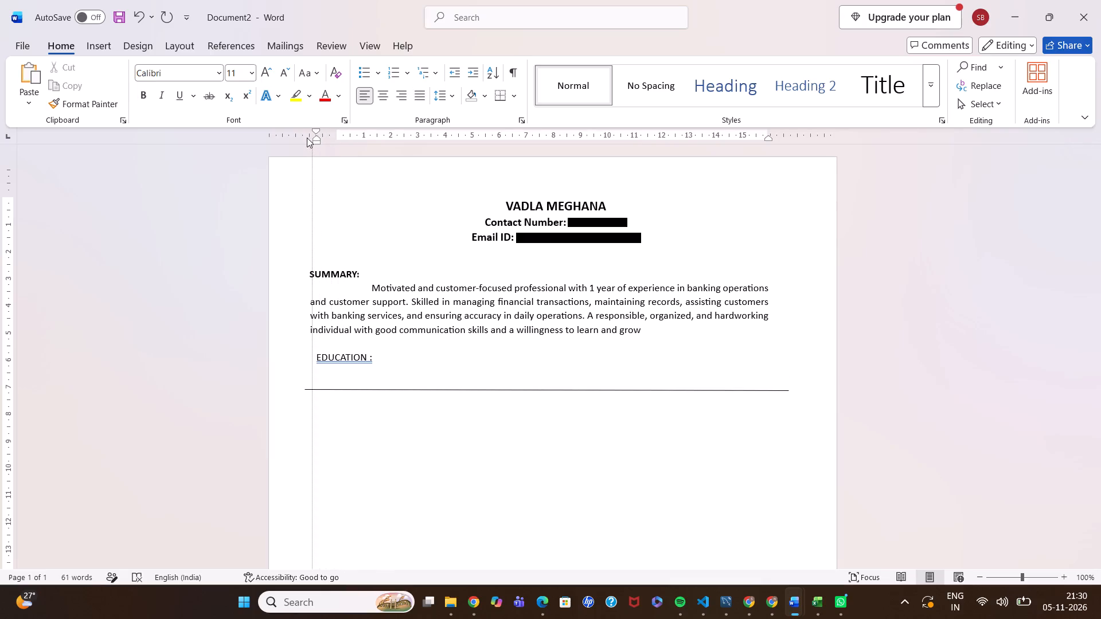
drag(307, 138, 307, 137)
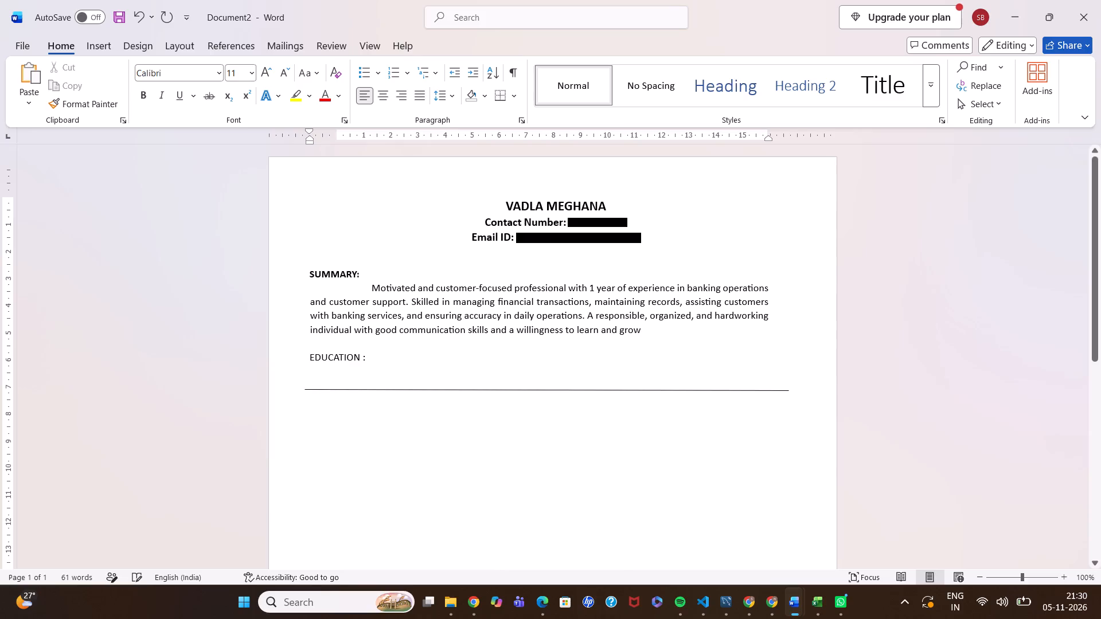
Make the EDUCATION heading bold and accept the grammar correction to "EDUCATION:".
drag(377, 358, 315, 358)
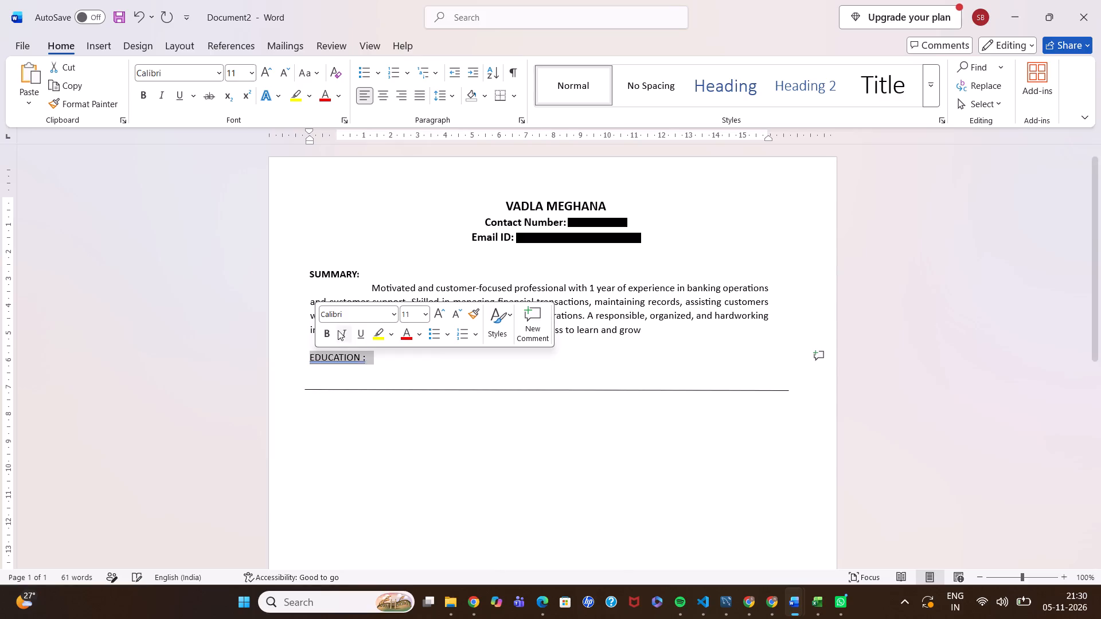
click(328, 332)
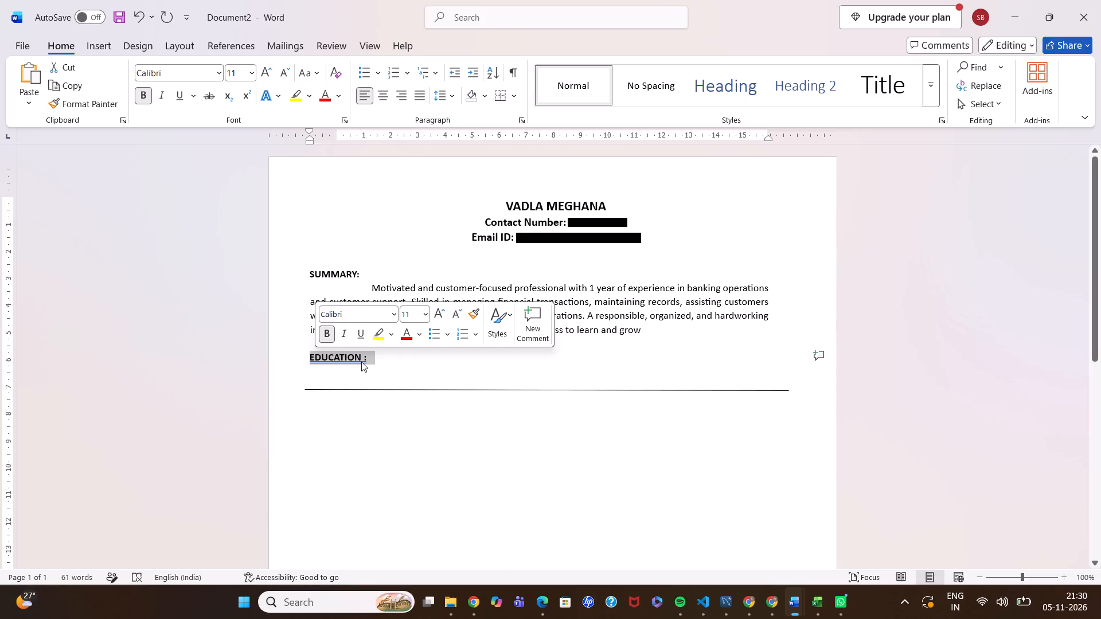
click(354, 362)
click(347, 357)
right_click(347, 357)
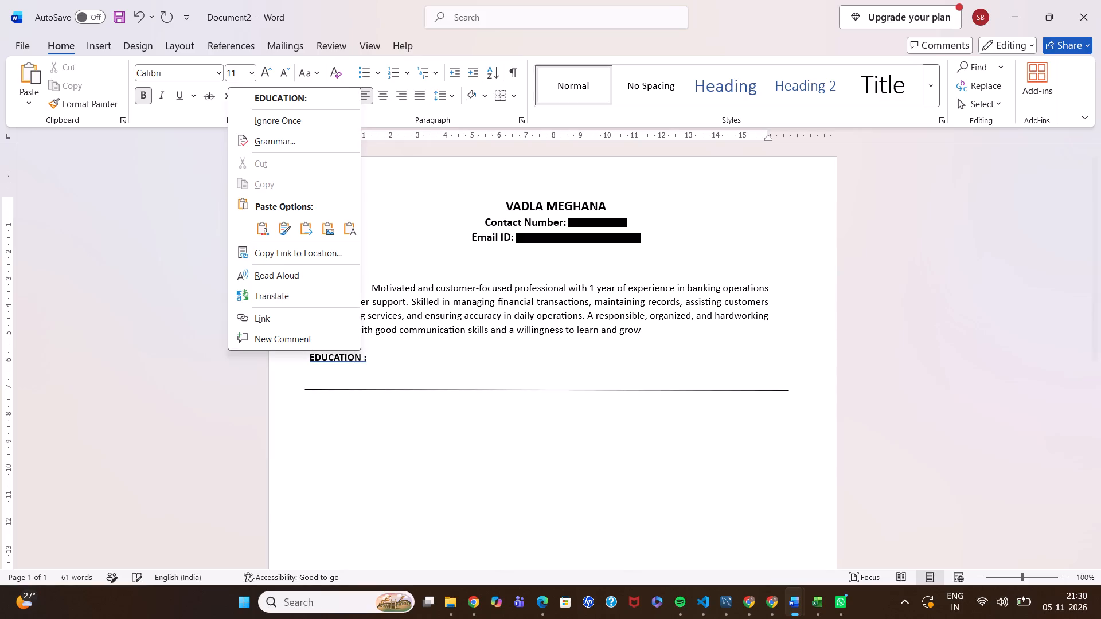
click(294, 99)
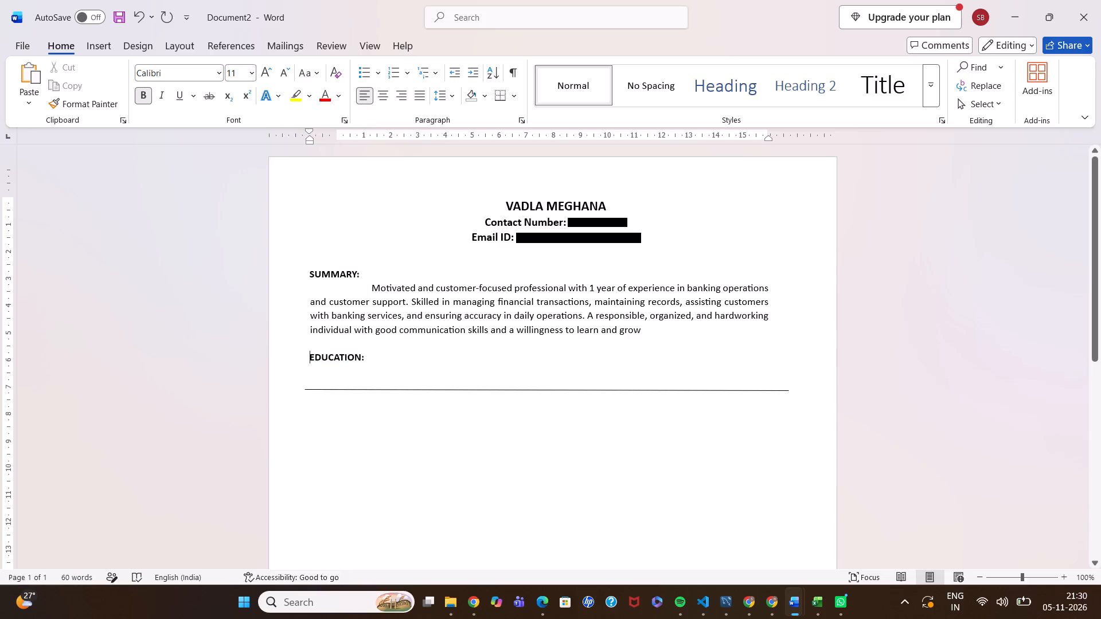
Remove one empty line between the EDUCATION heading and the drawn line so the line sits directly beneath the heading.
click(325, 380)
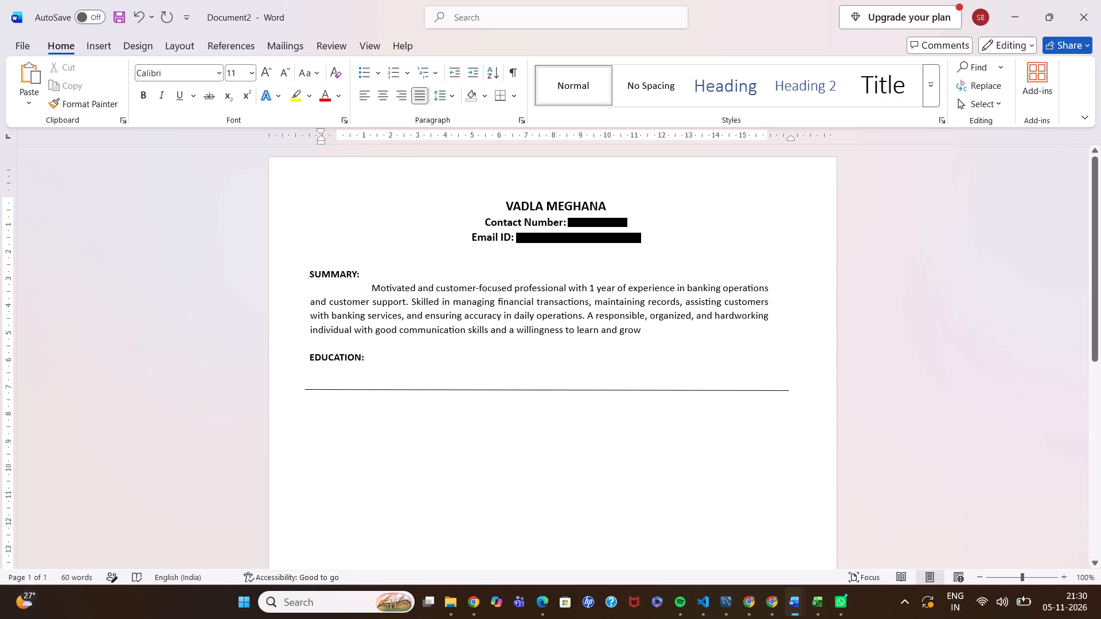
key(BackSpace)
key(BackSpace)
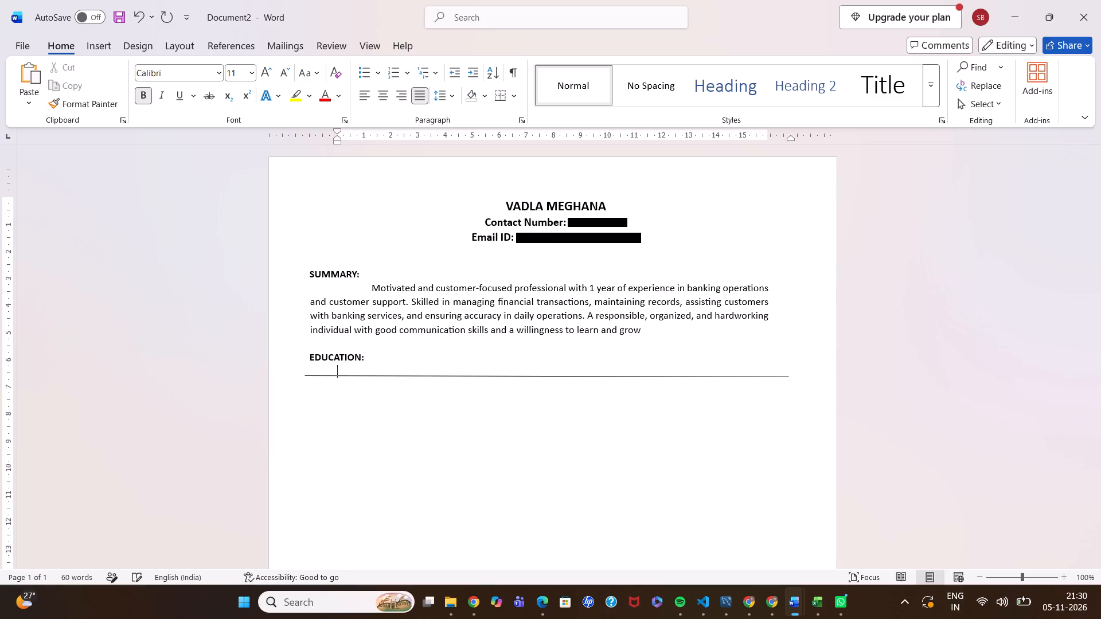
Copy all education entries, from SR Collage through the Secondary School Certificate, from meghana resume-1 and paste them below the line in Document2.
click(342, 403)
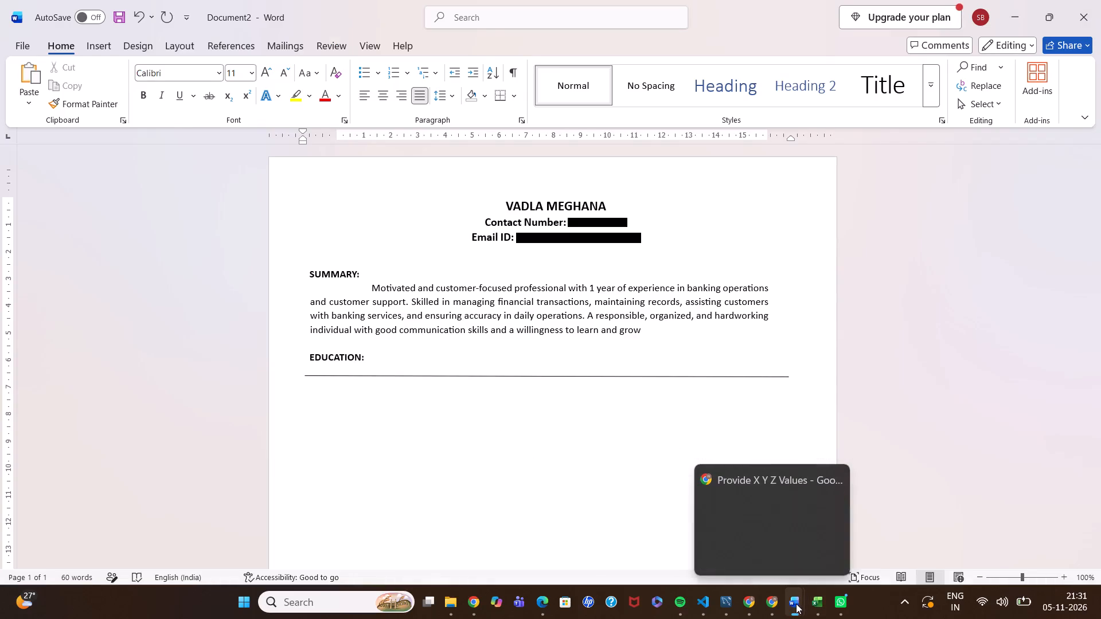
click(786, 556)
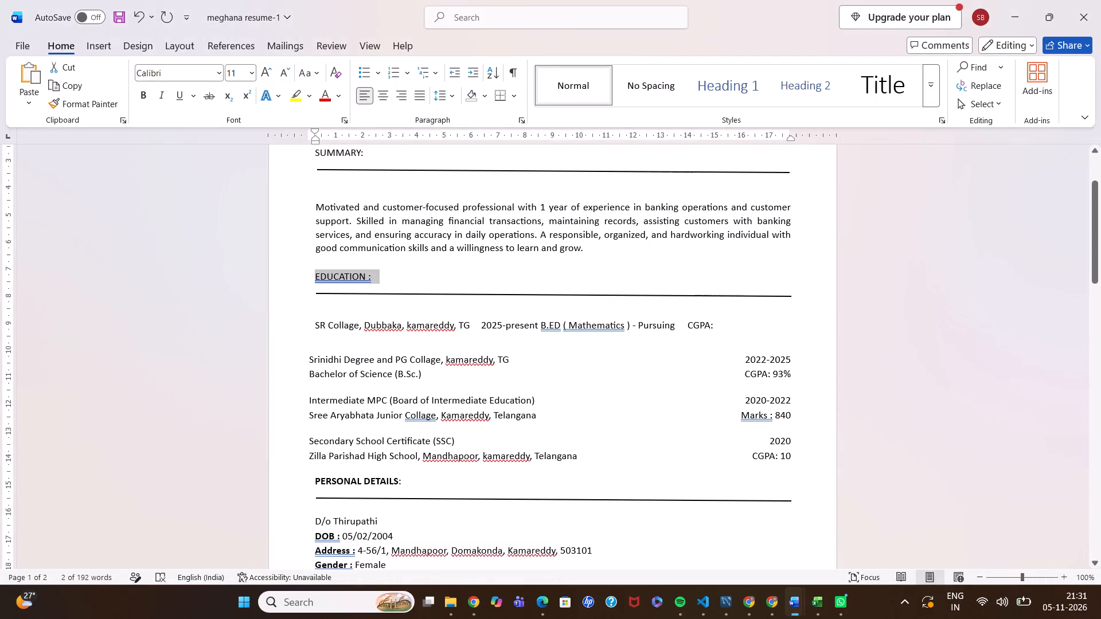
scroll(362, 352, down, 1)
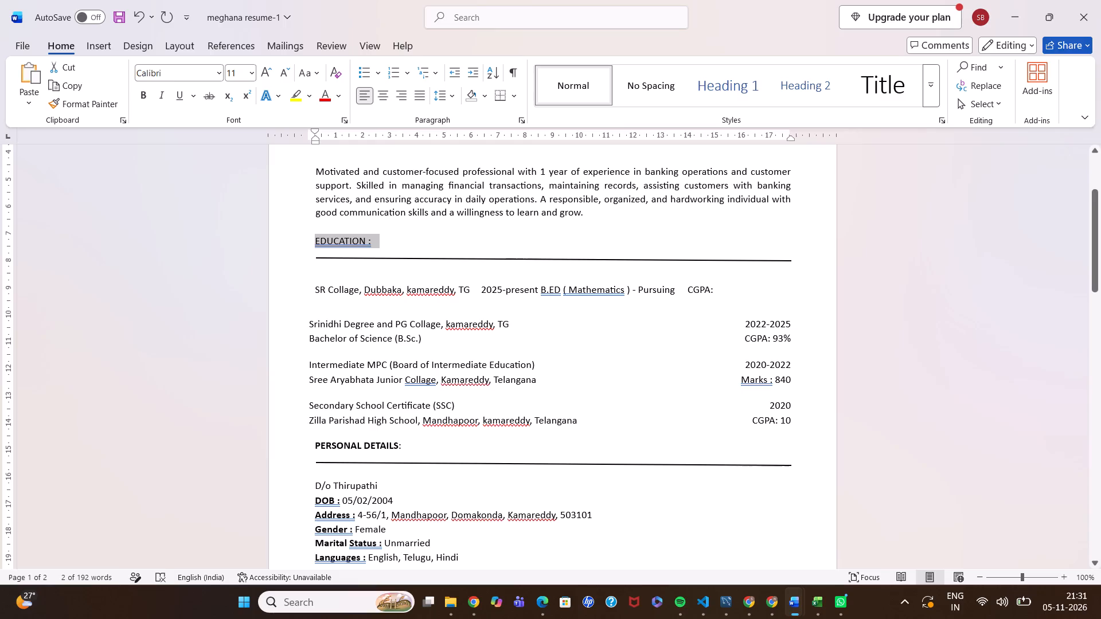
drag(313, 288, 580, 414)
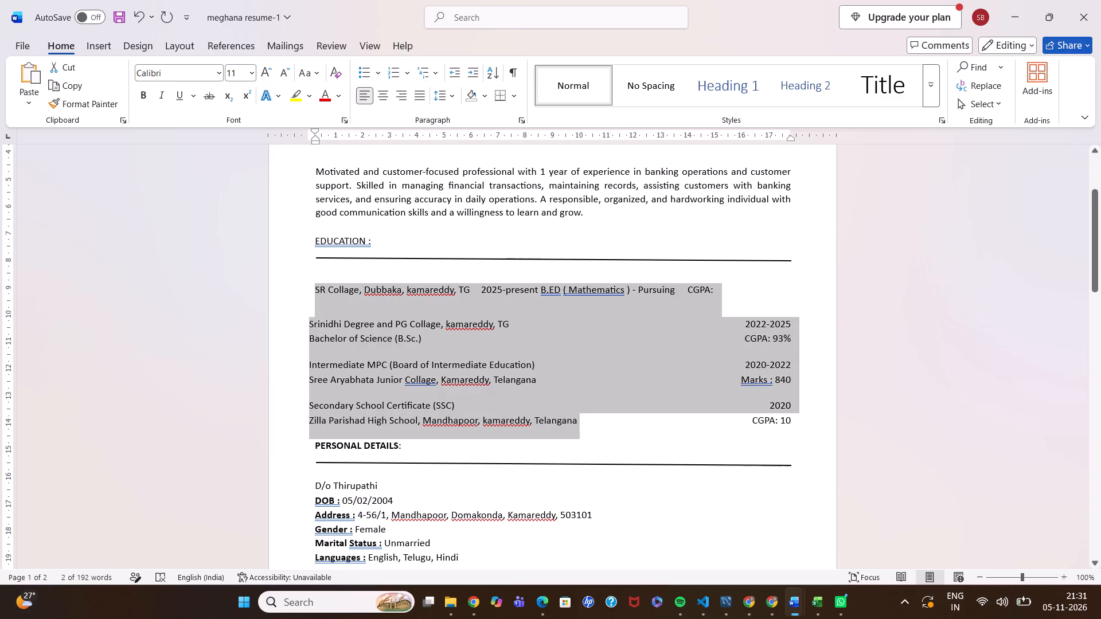
drag(580, 414, 805, 431)
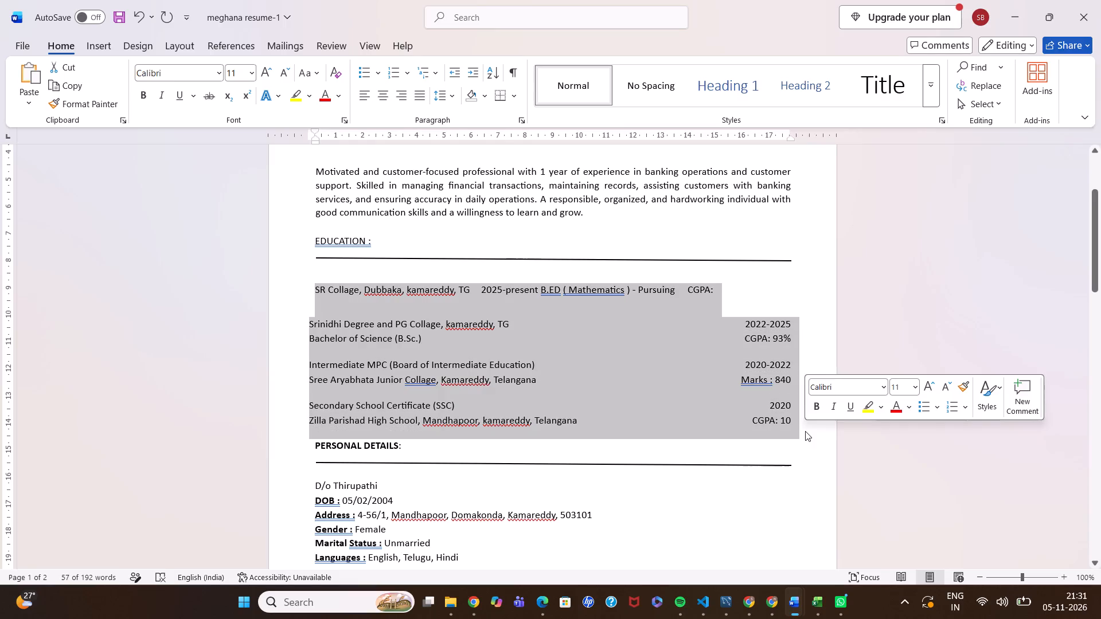
key(ctrl+c)
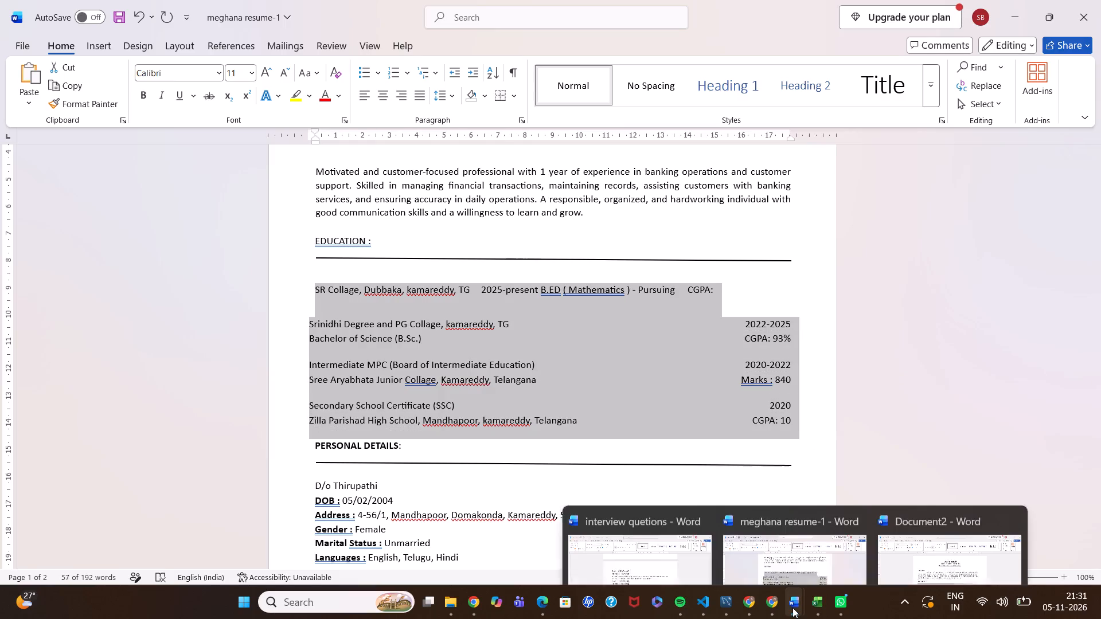
click(971, 537)
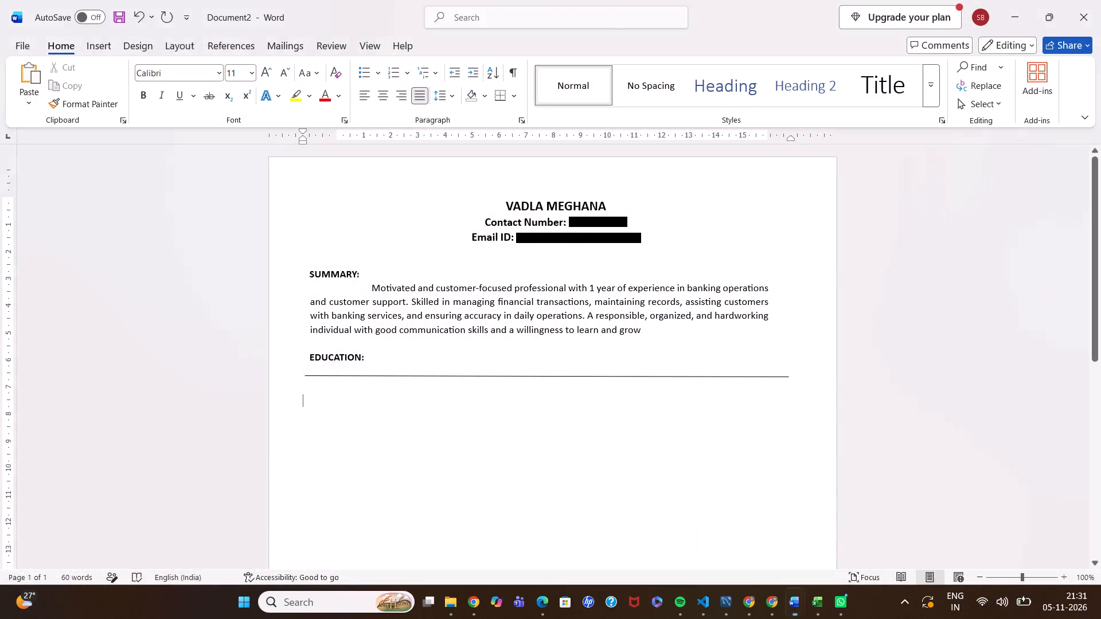
key(ctrl+v)
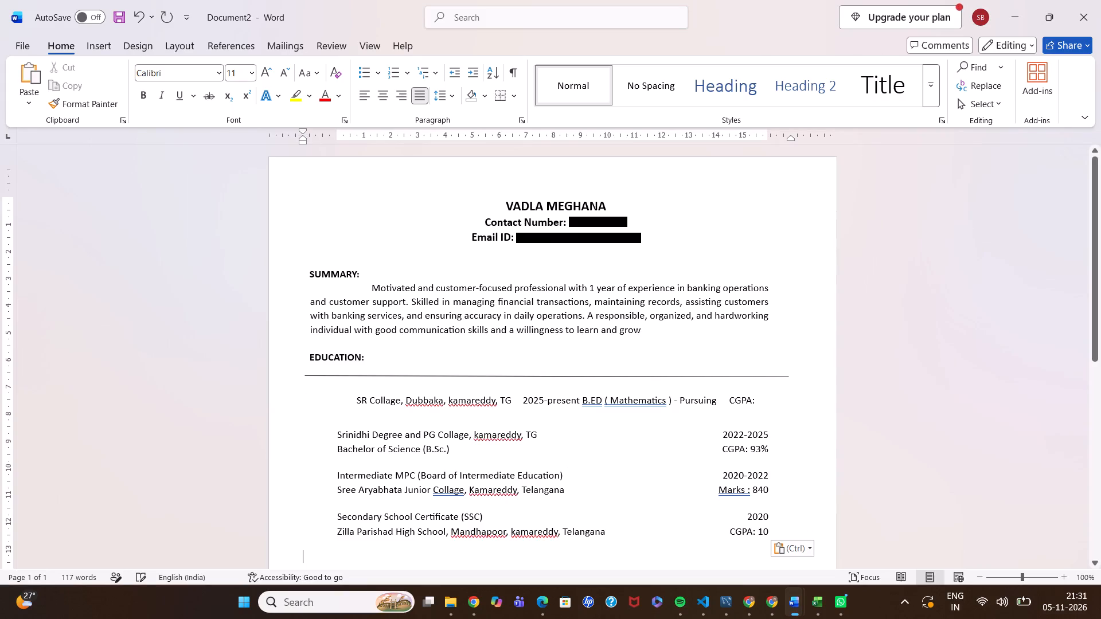
Remove the centring from the SR Collage entry and set its left indent about 1 cm outside the margin, aligned with the EDUCATION heading.
click(358, 399)
drag(343, 139, 342, 139)
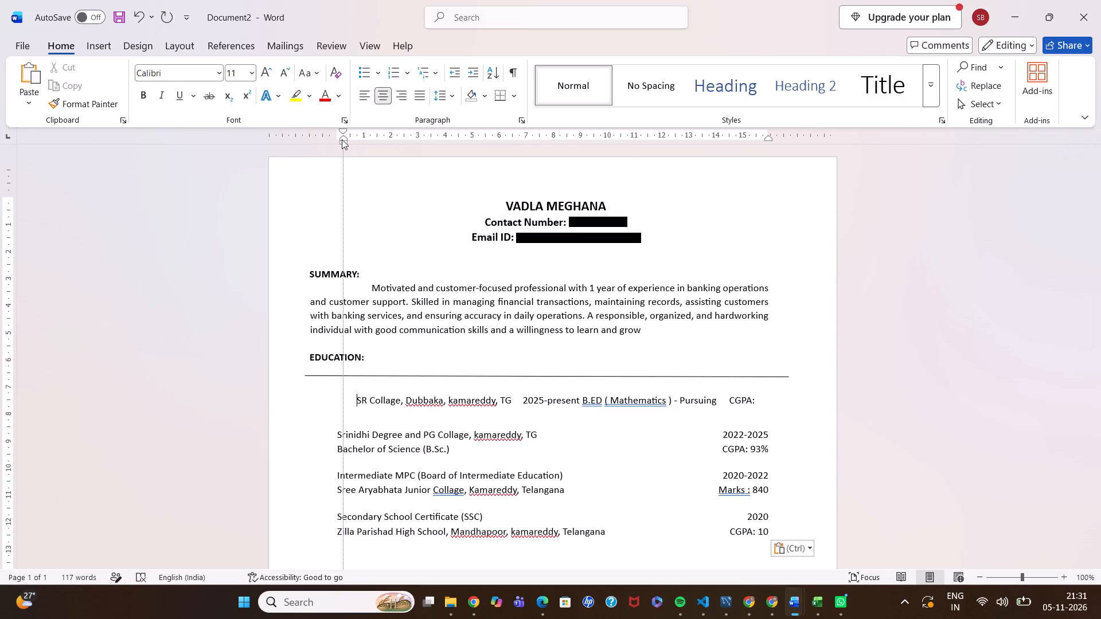
drag(342, 139, 308, 140)
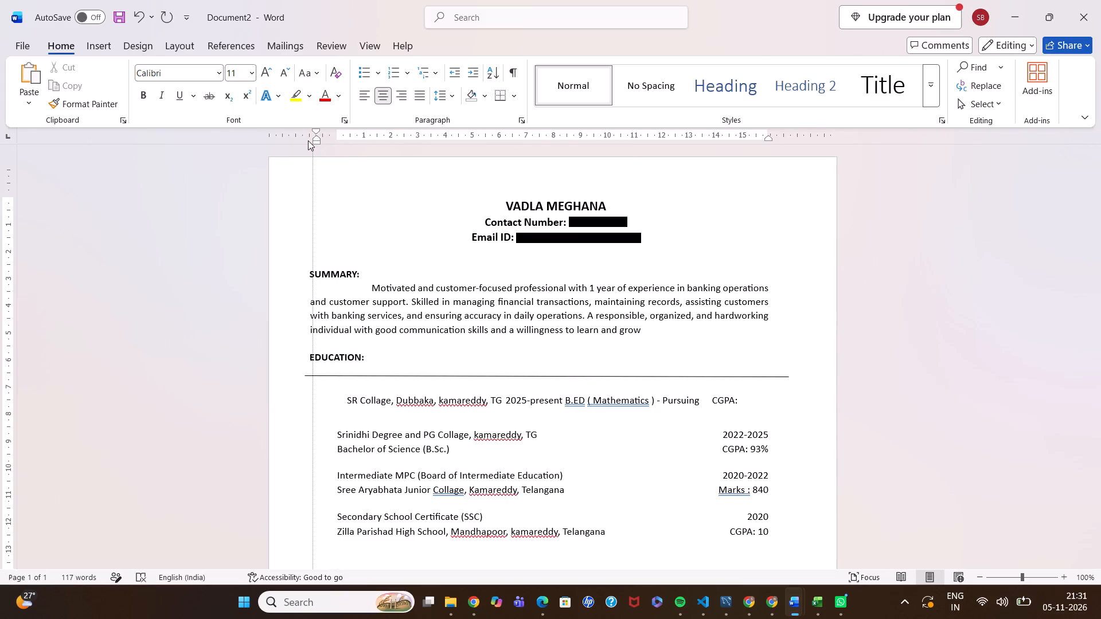
drag(308, 140, 296, 140)
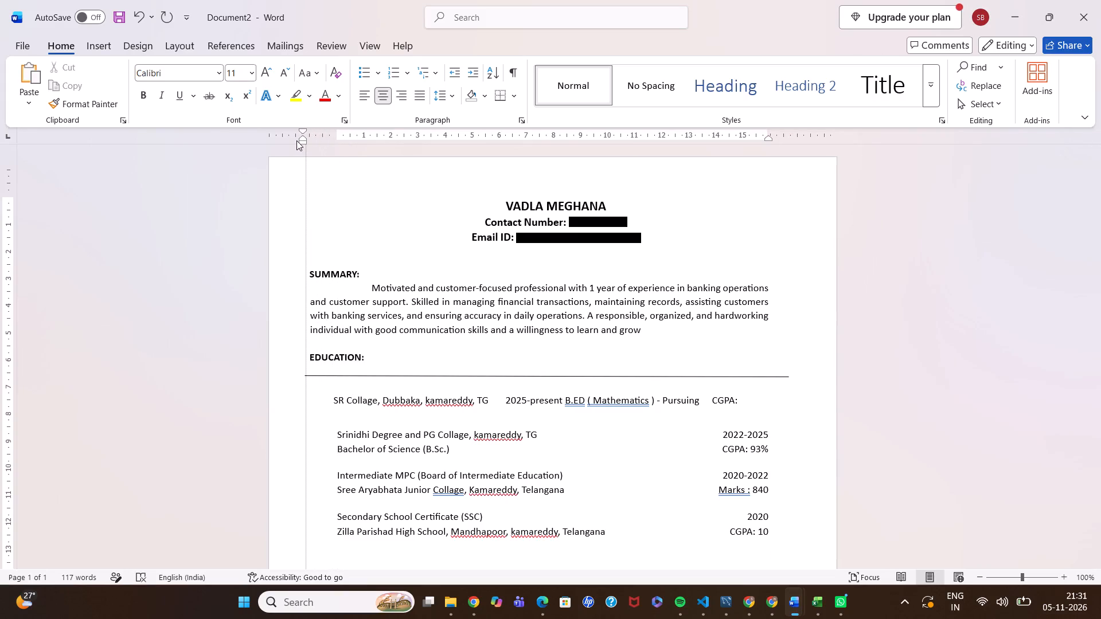
drag(296, 140, 297, 140)
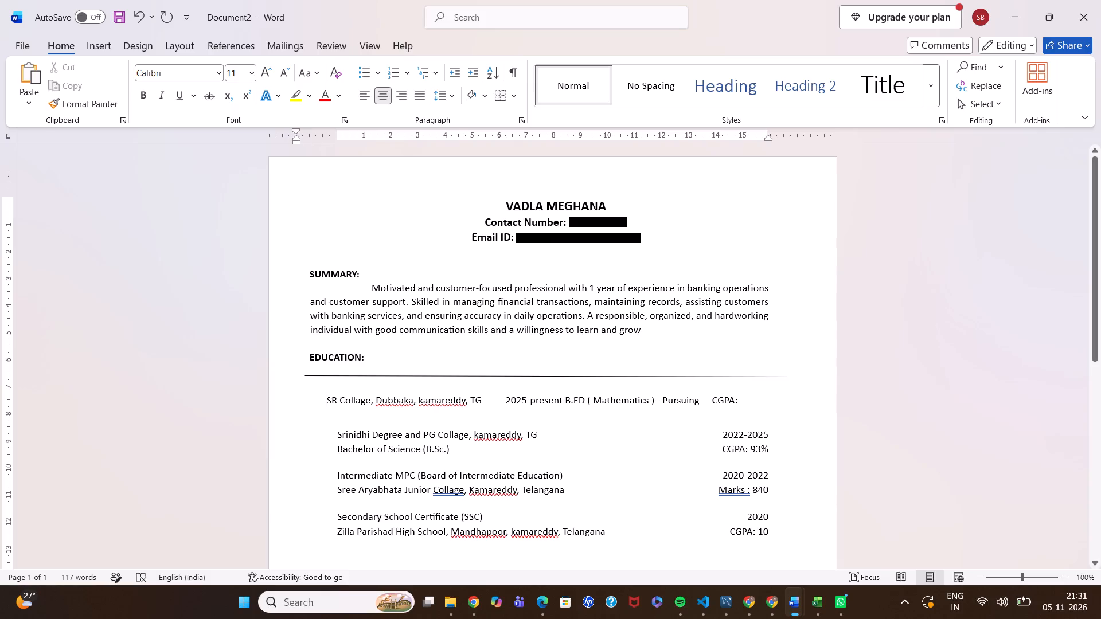
click(327, 402)
key(BackSpace)
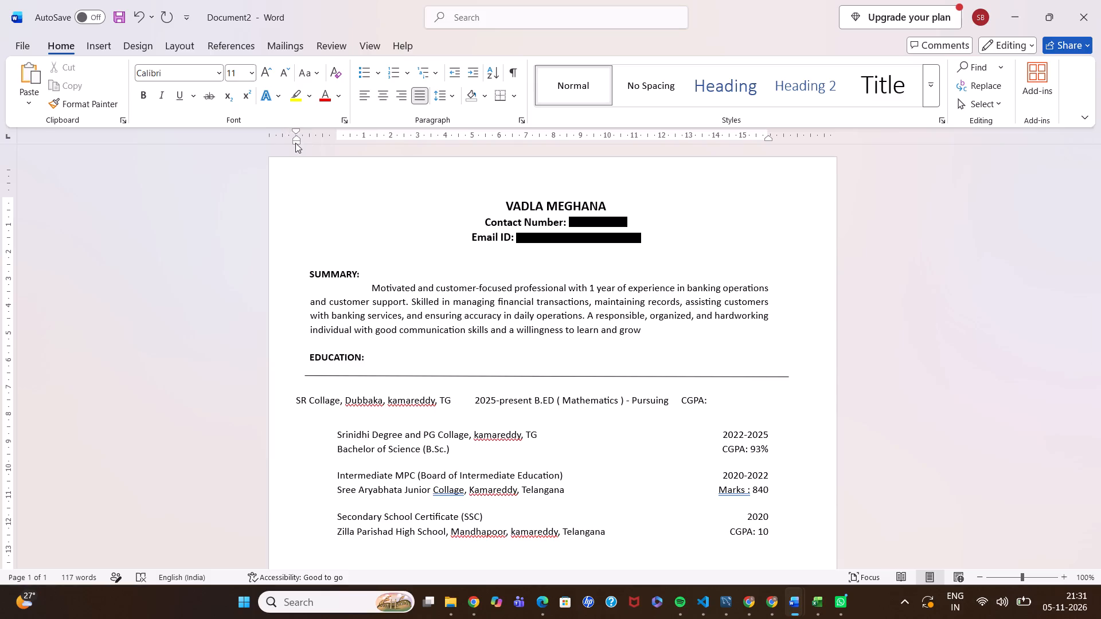
drag(295, 143, 313, 142)
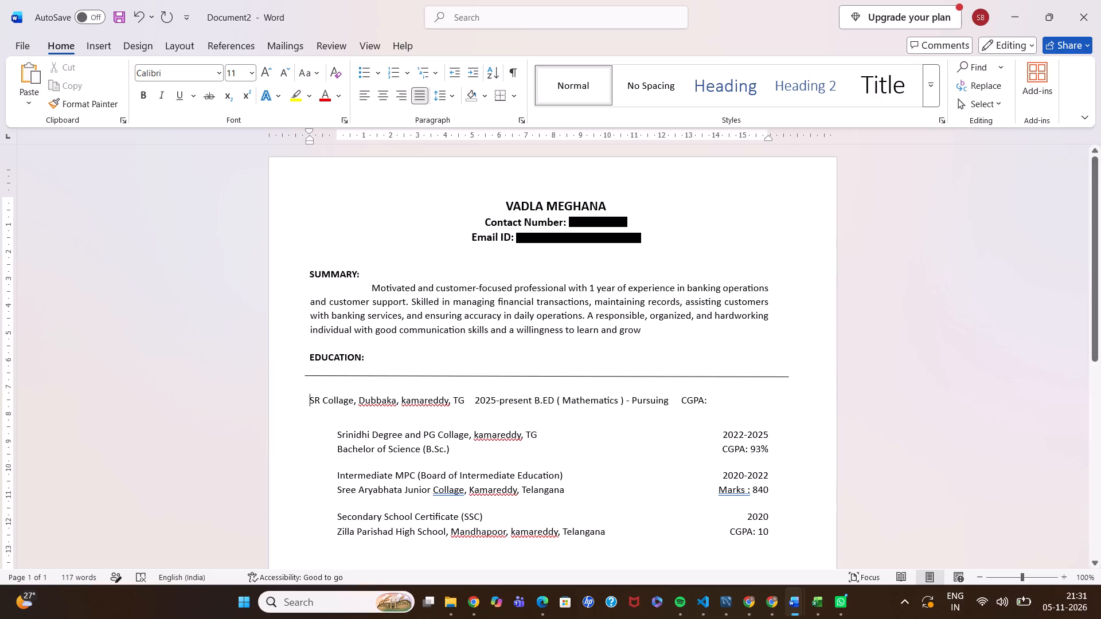
Set the left indent of the education entries from Srinidhi Degree through the Secondary School Certificate about 1 cm outside the margin.
click(341, 438)
click(335, 436)
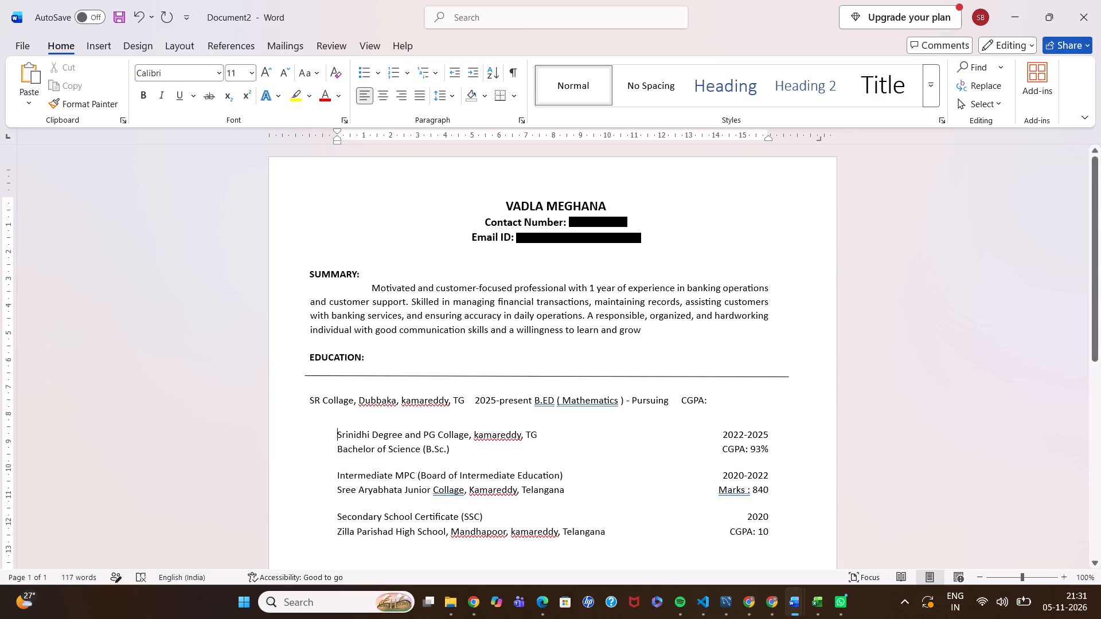
drag(335, 436, 608, 542)
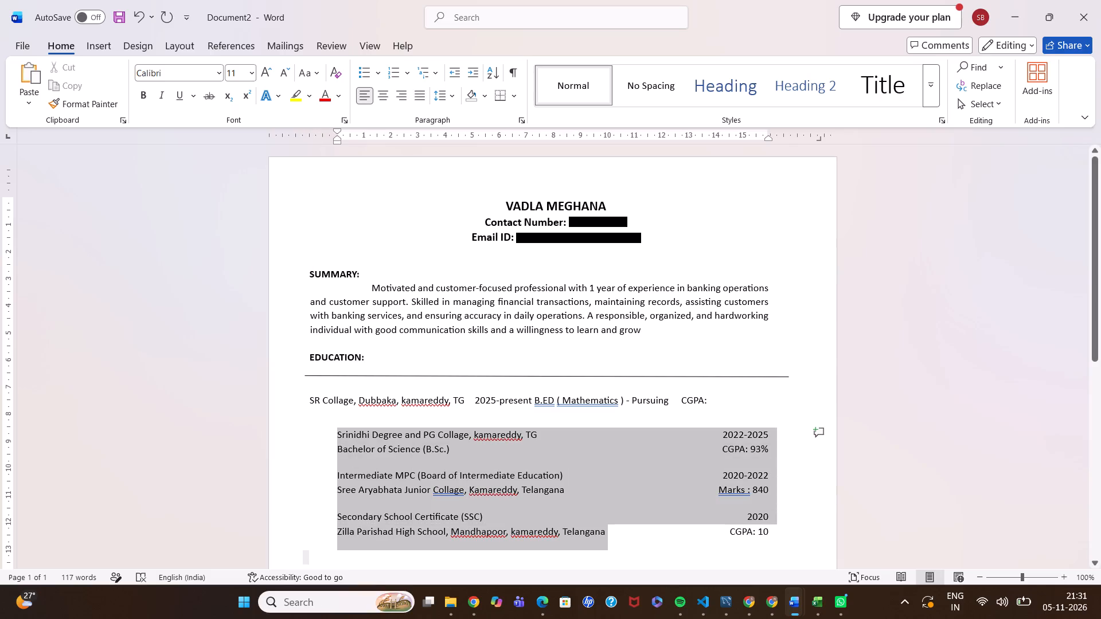
drag(608, 542, 610, 553)
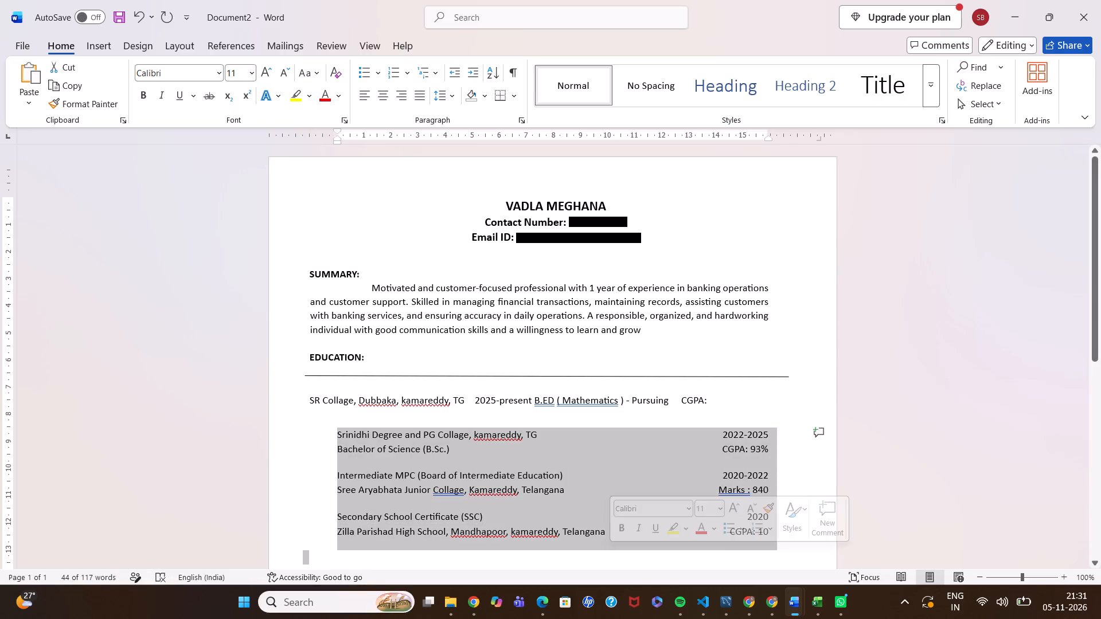
drag(338, 140, 317, 141)
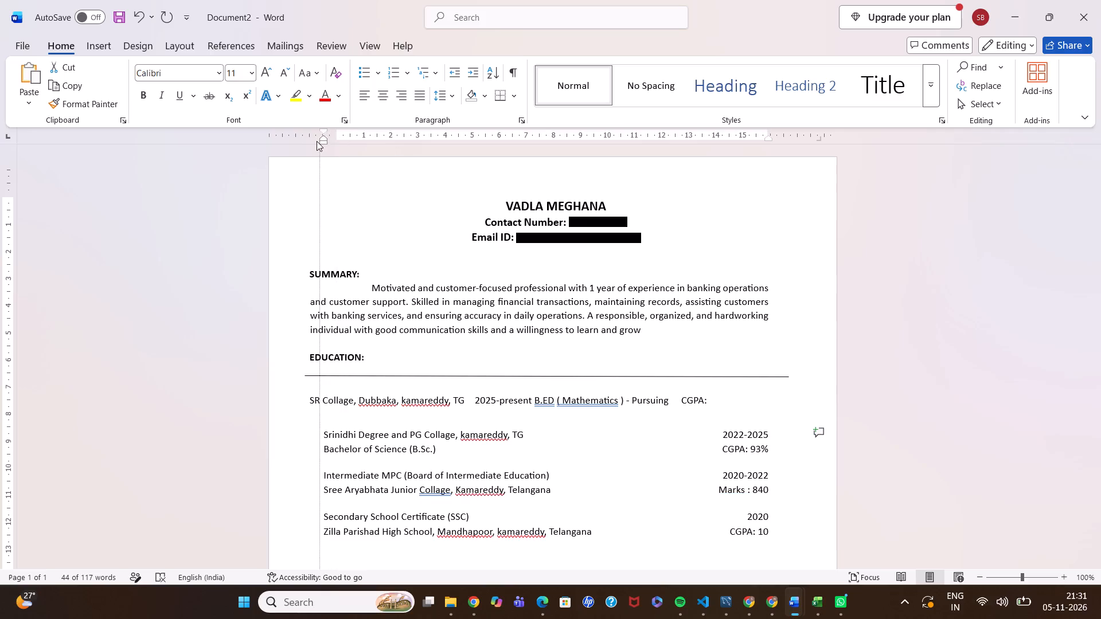
drag(317, 141, 310, 141)
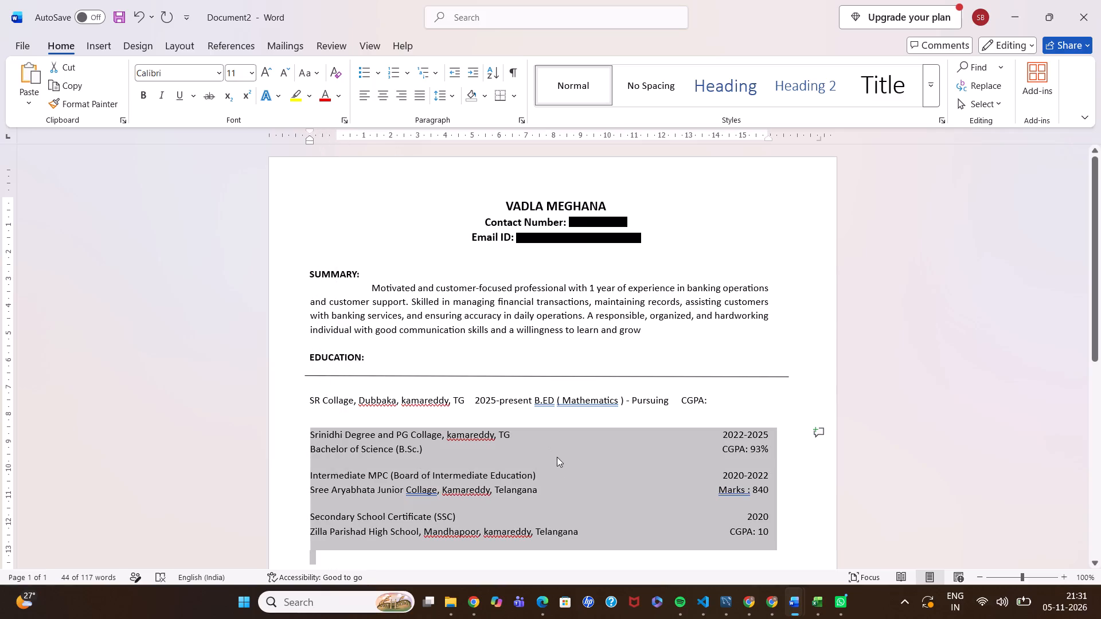
click(562, 463)
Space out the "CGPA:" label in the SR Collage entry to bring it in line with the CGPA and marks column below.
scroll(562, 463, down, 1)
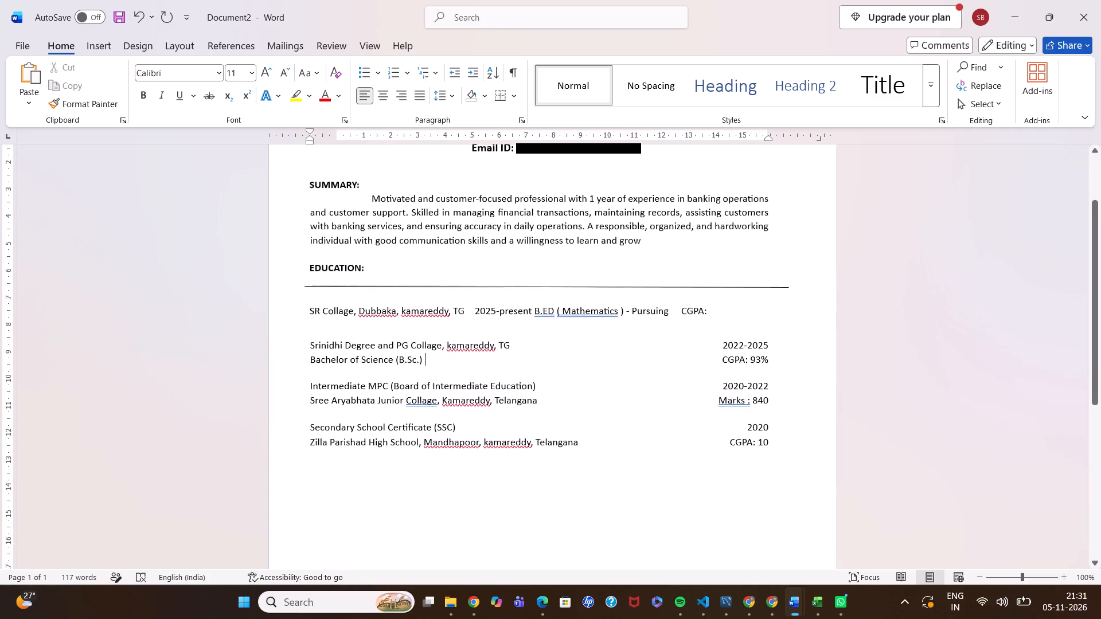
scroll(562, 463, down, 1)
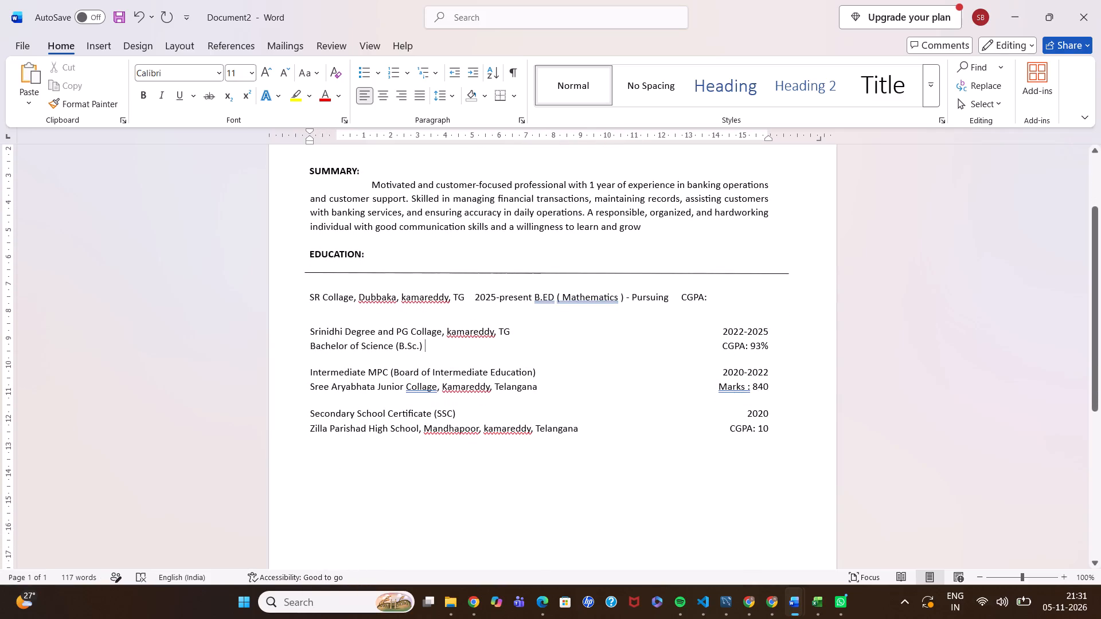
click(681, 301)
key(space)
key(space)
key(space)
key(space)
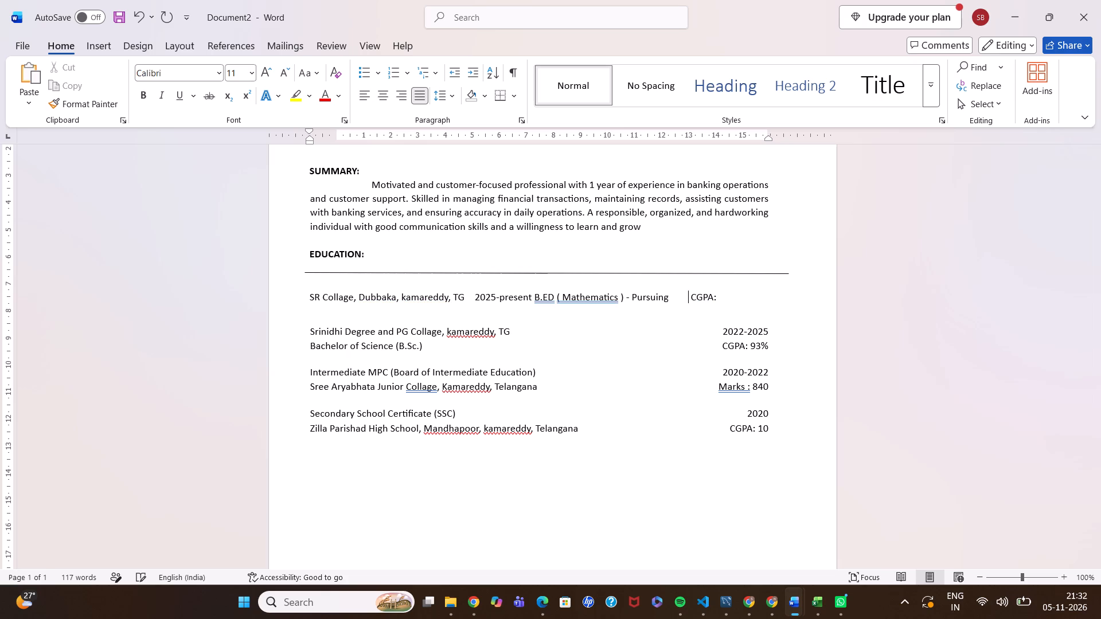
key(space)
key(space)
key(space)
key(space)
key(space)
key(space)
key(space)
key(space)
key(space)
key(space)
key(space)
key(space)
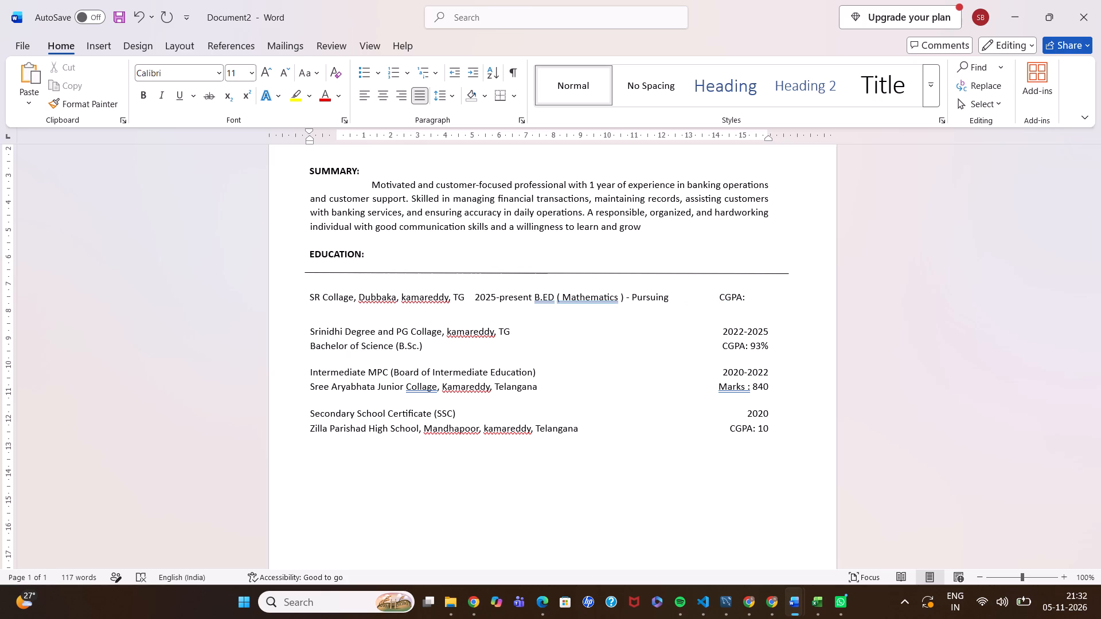
Delete the "CGPA:" label from the end of the SR Collage entry.
drag(753, 296, 721, 297)
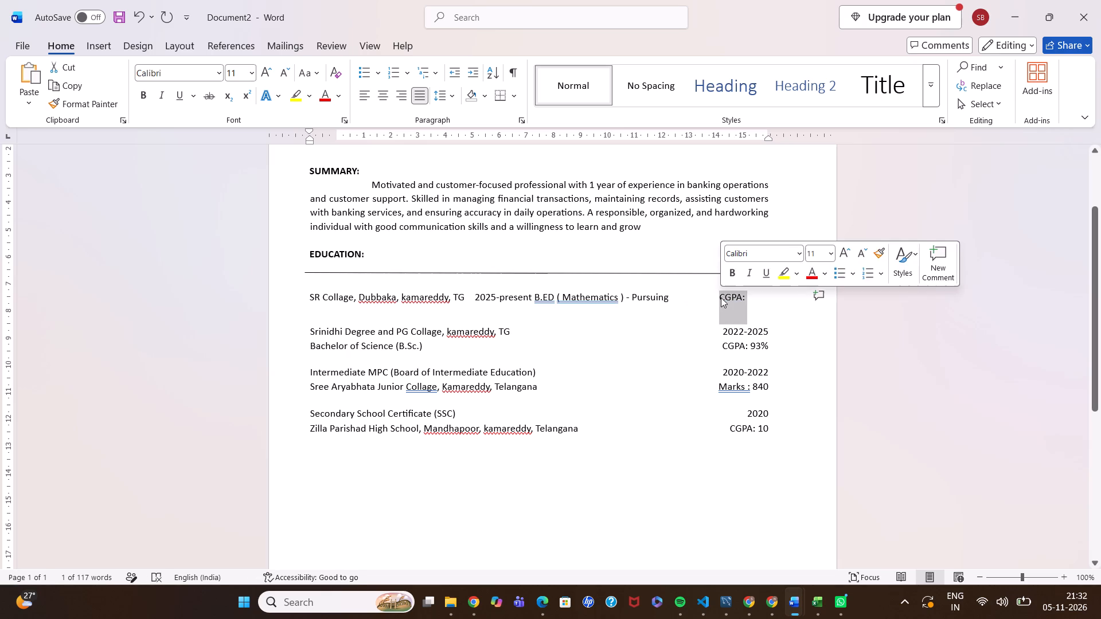
key(BackSpace)
Extend the CGPA of the Zilla Parishad High School entry to read "10 /10".
scroll(623, 355, down, 1)
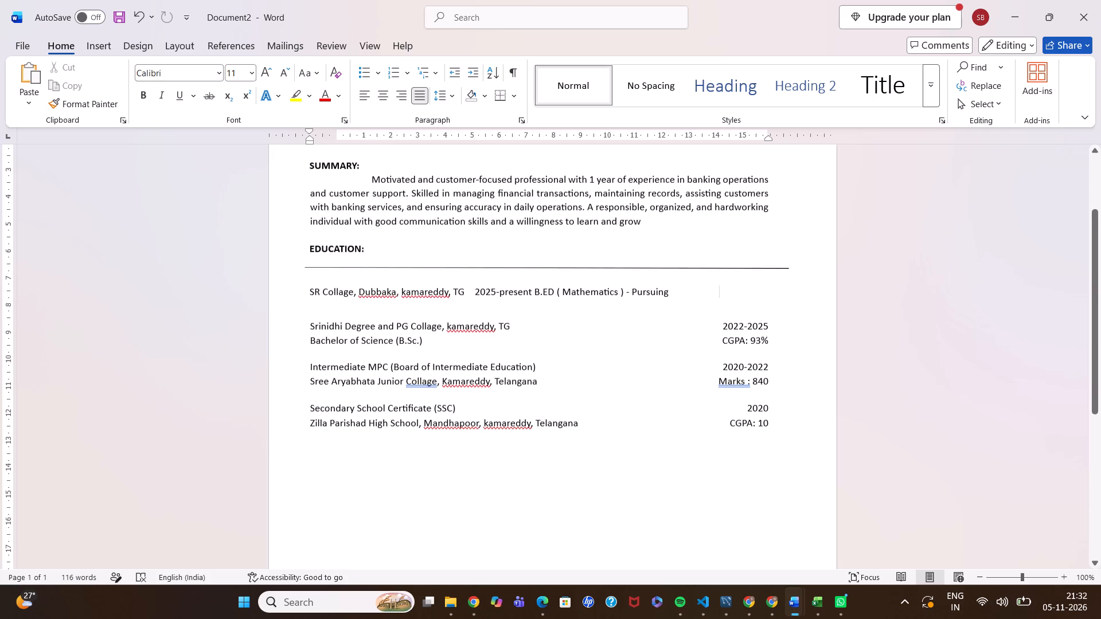
scroll(623, 355, down, 1)
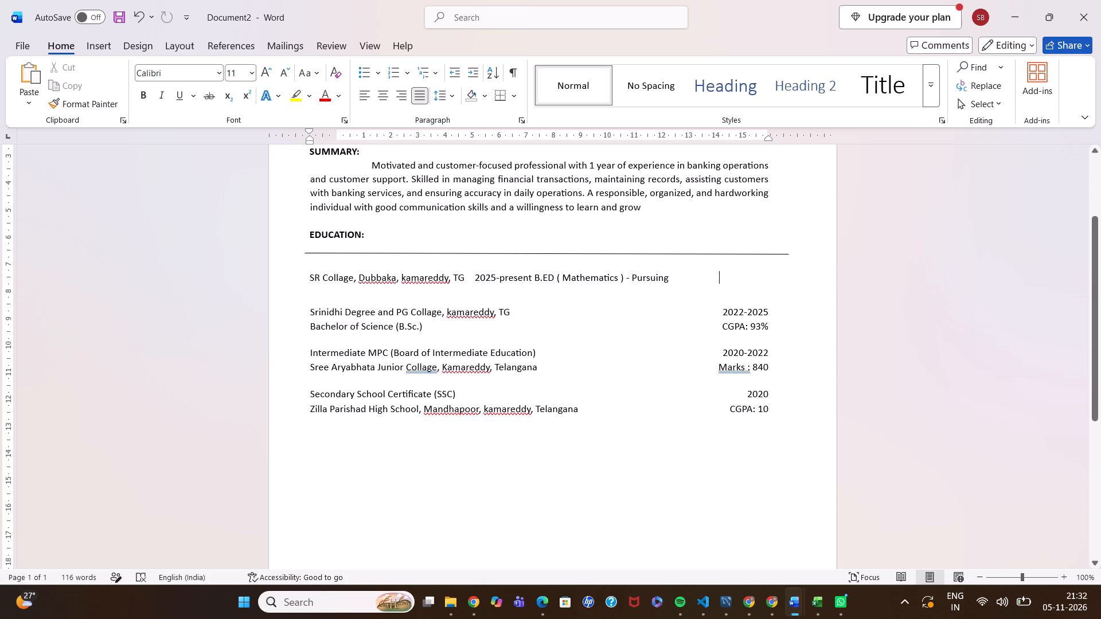
click(781, 413)
key(slash)
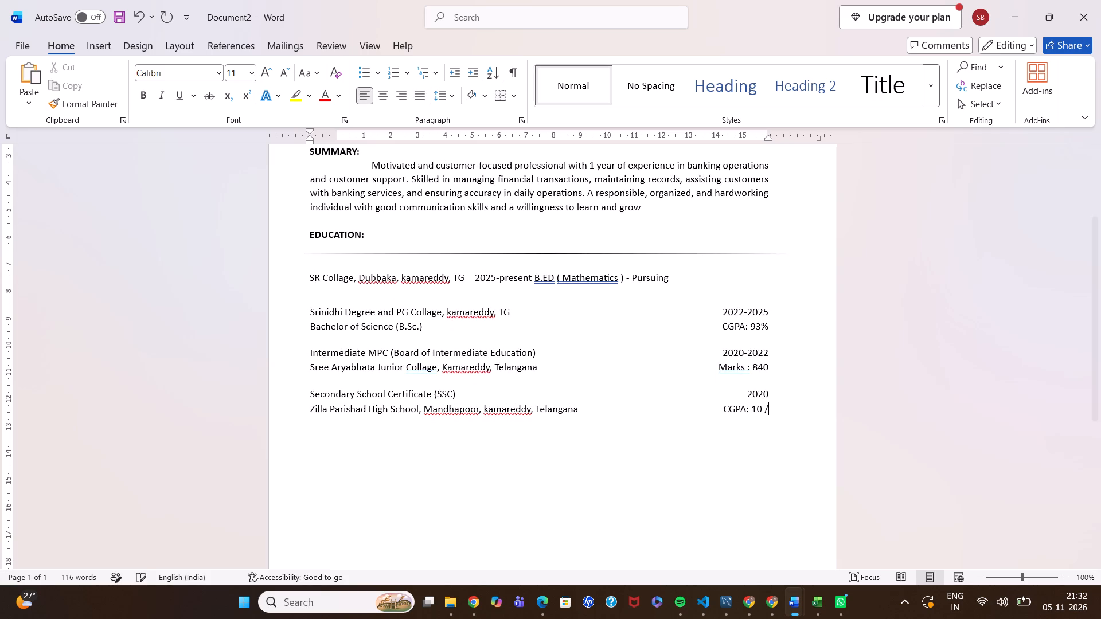
key(1)
key(0)
Replace the marks value of the Sree Aryabhata Junior Collage entry with 84%.
click(772, 366)
key(BackSpace)
key(BackSpace)
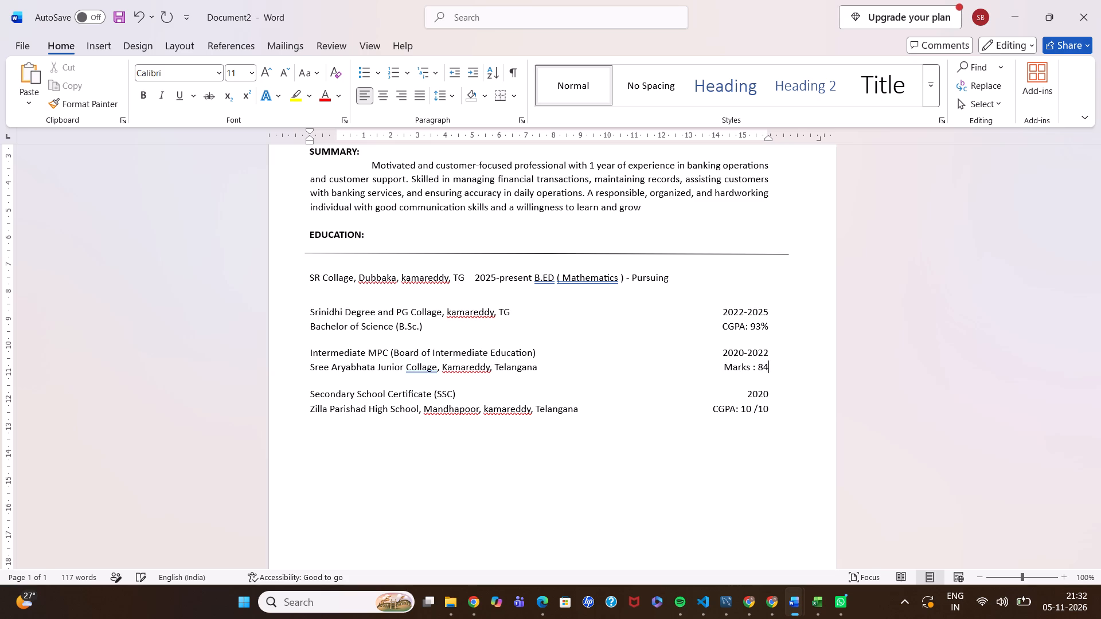
key(BackSpace)
key(BackSpace)
text(84%)
Replace the "Marks" label before 84% with "parsentage" and apply the spelling suggestion "parentage".
click(743, 368)
key(BackSpace)
key(BackSpace)
key(BackSpace)
key(BackSpace)
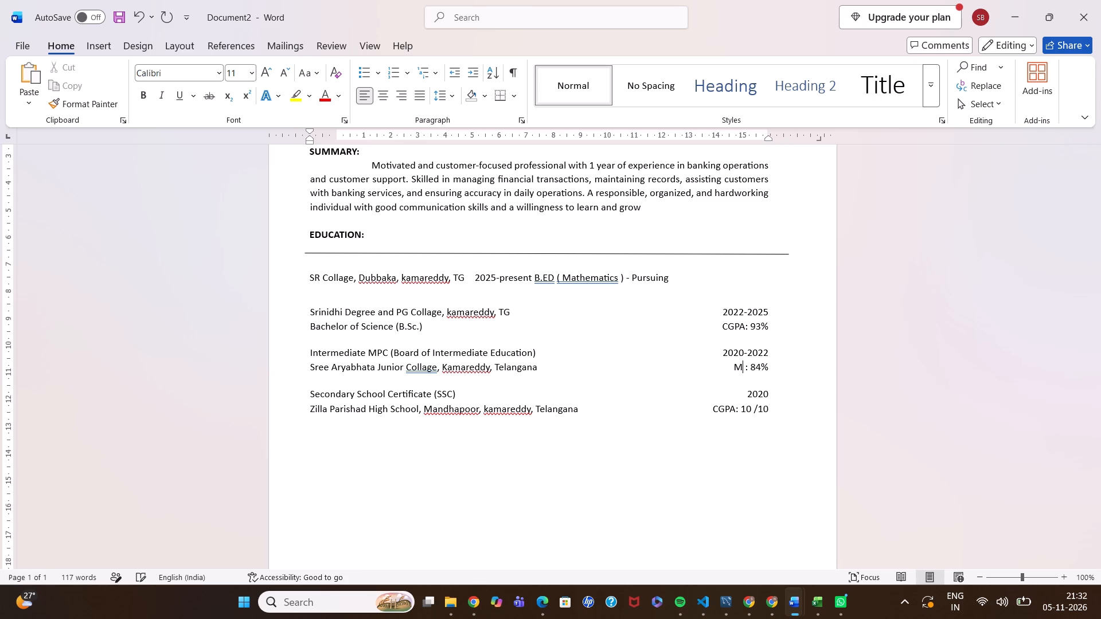
key(BackSpace)
text(parsentage)
click(776, 369)
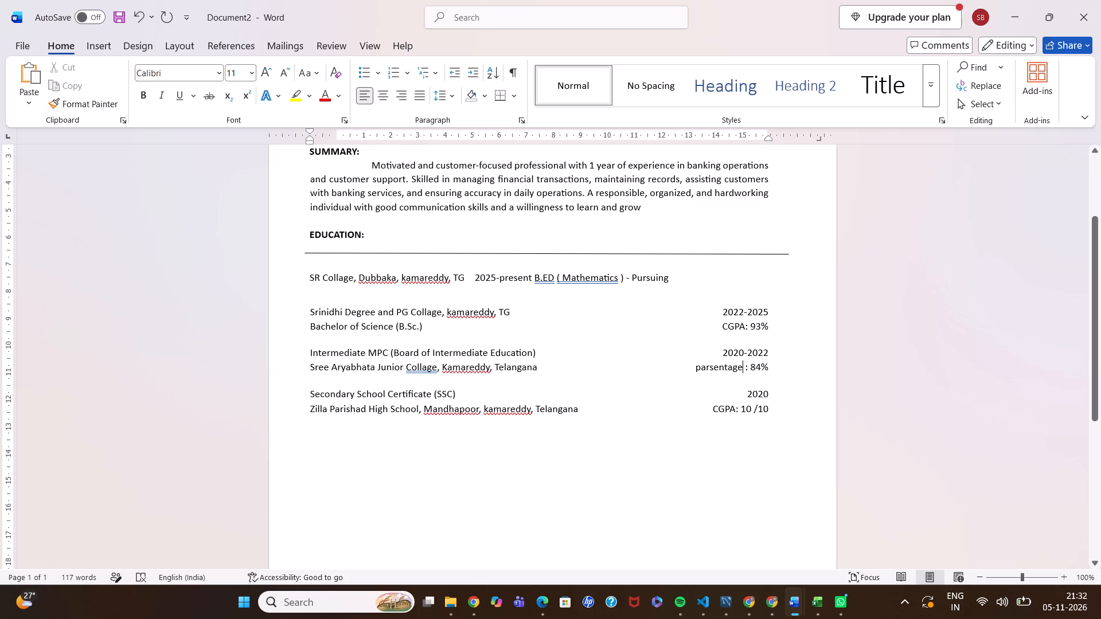
click(717, 369)
right_click(717, 369)
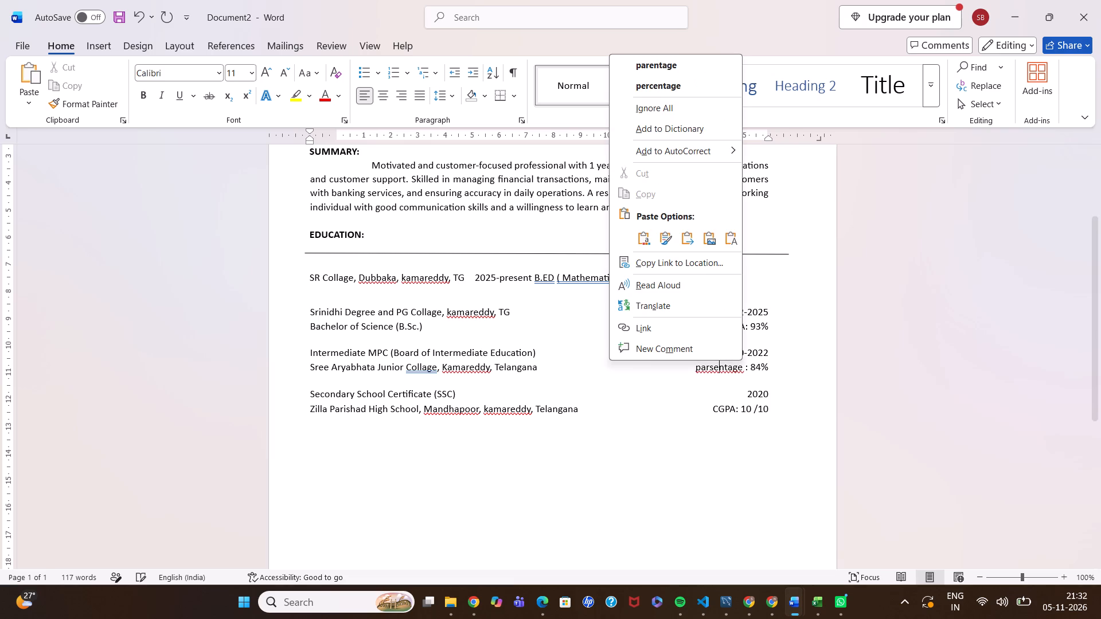
click(658, 66)
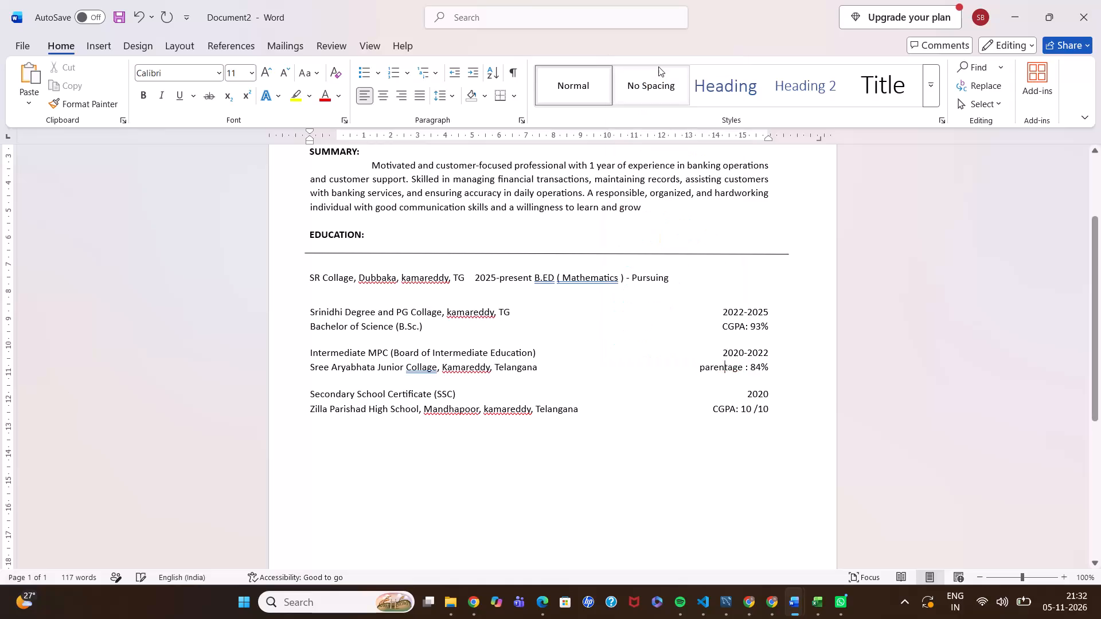
Add four empty lines below the Zilla Parishad High School entry to make room for the next section.
scroll(790, 408, down, 1)
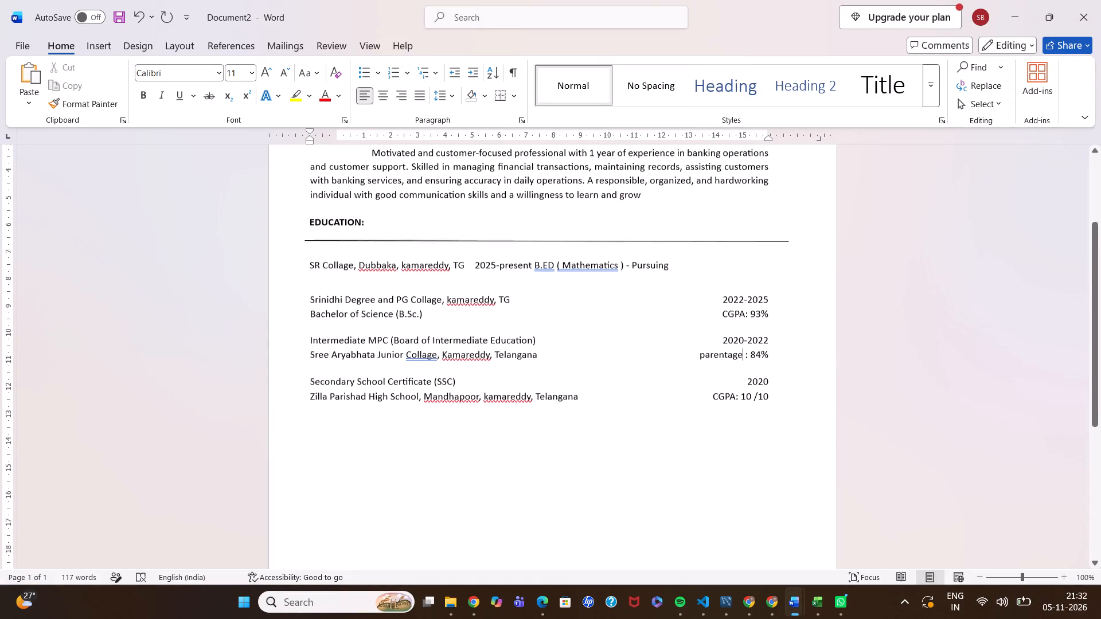
scroll(720, 400, down, 1)
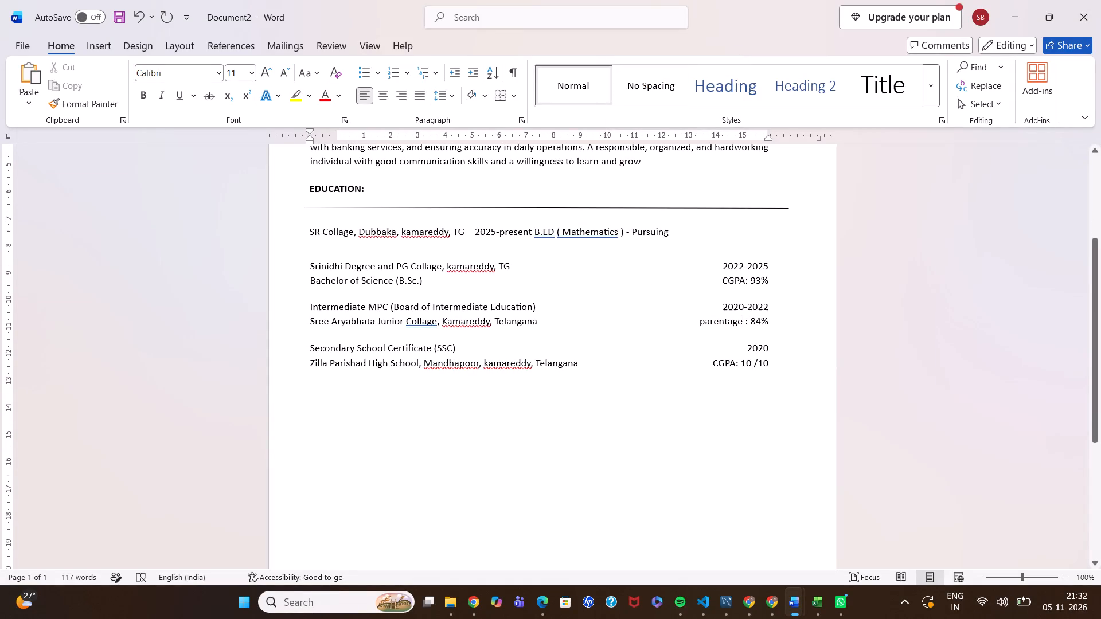
scroll(518, 364, down, 2)
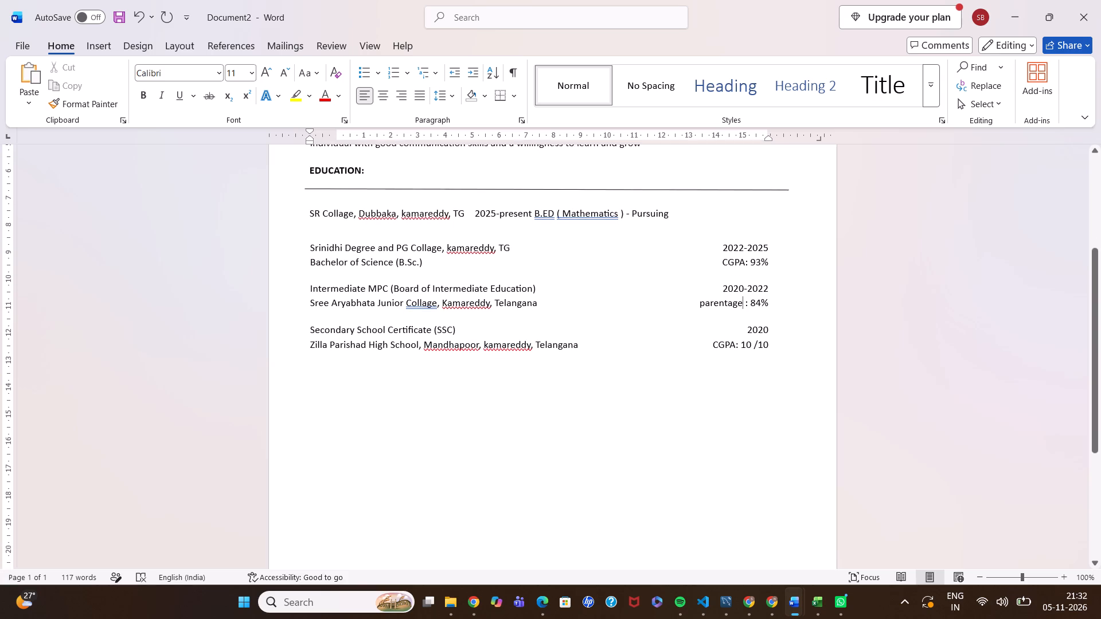
scroll(518, 364, down, 1)
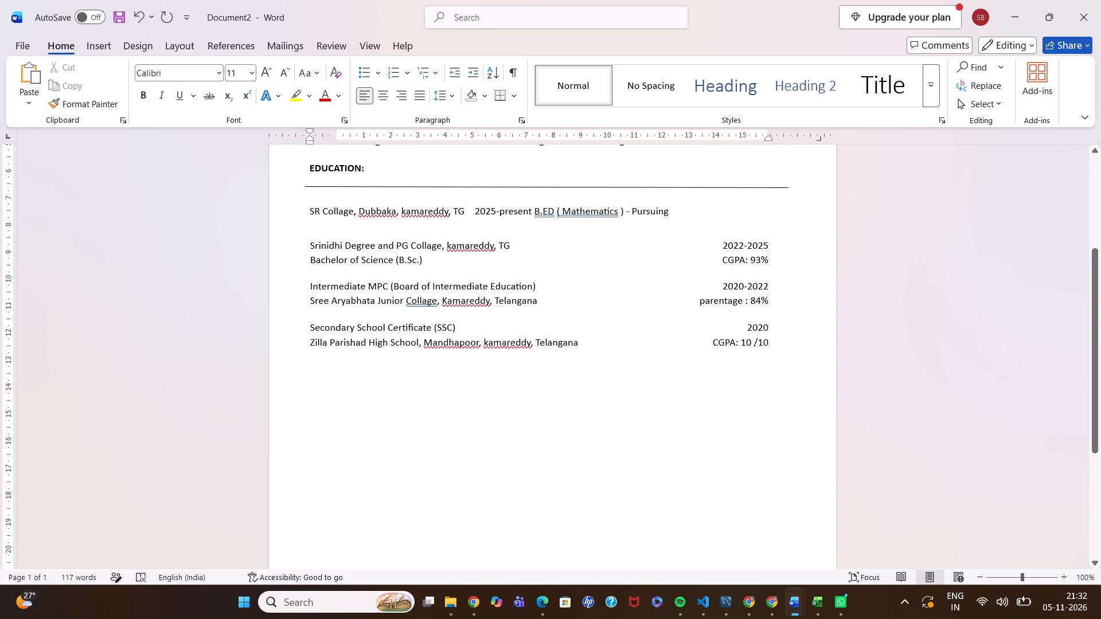
right_click(505, 355)
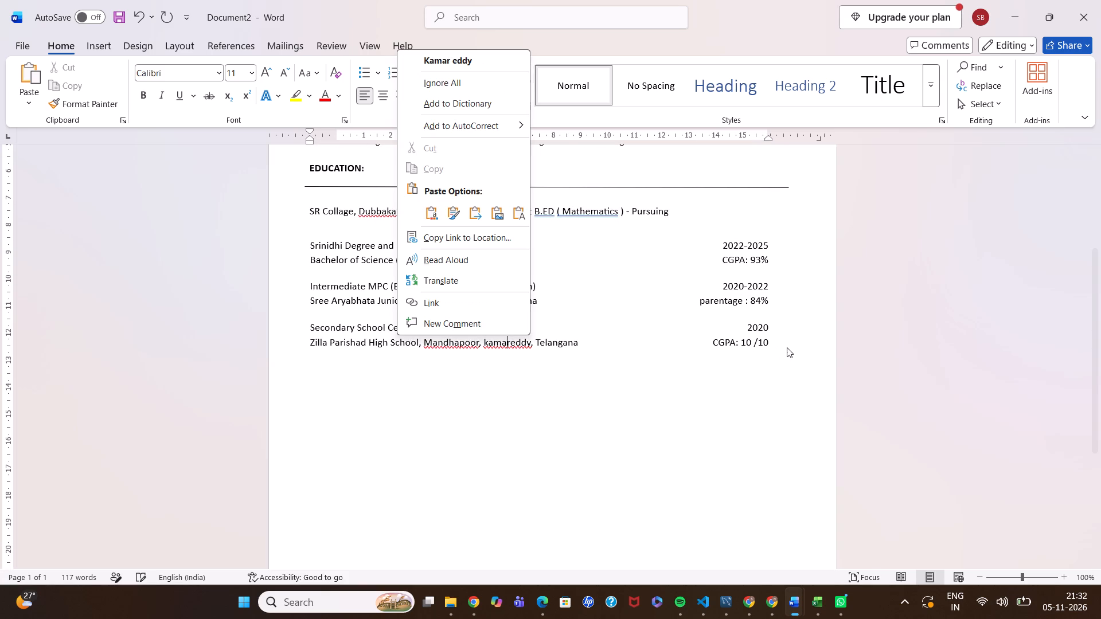
click(771, 346)
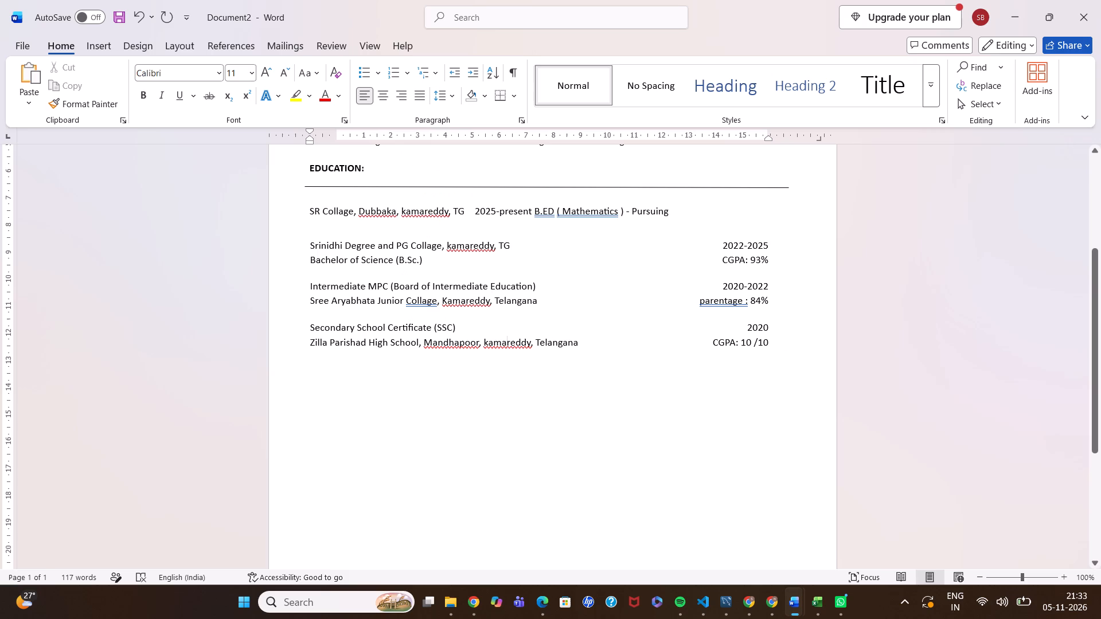
click(775, 341)
key(Return)
key(Return)
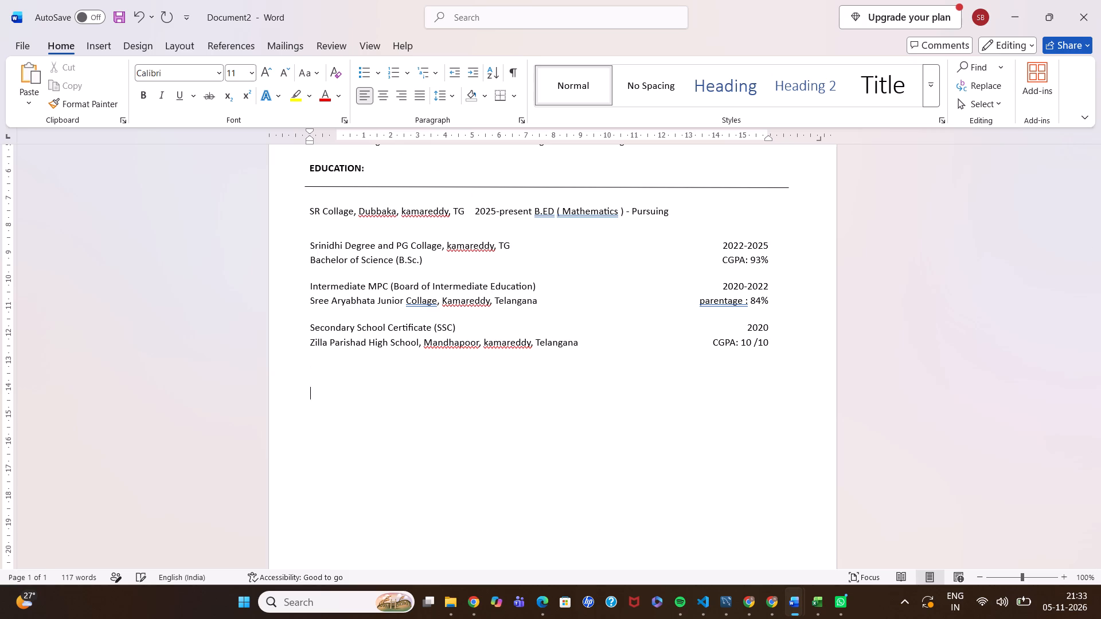
key(Return)
key(Return)
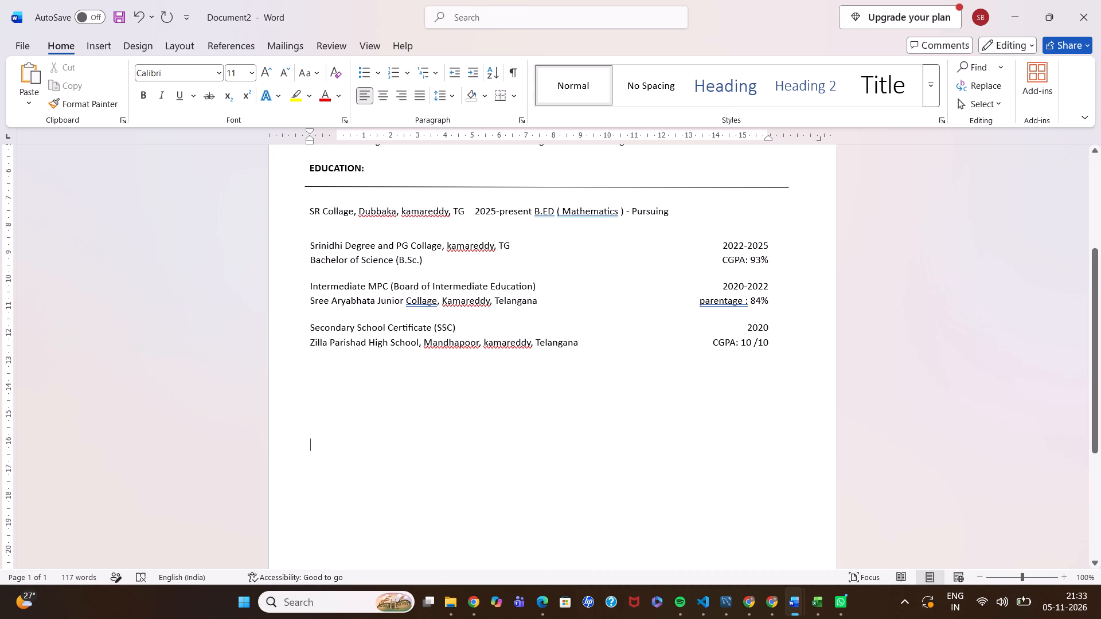
Copy the "PERSONAL DETAILS:" heading from the original resume and paste it below the Zilla Parishad High School entry in Document2.
click(97, 41)
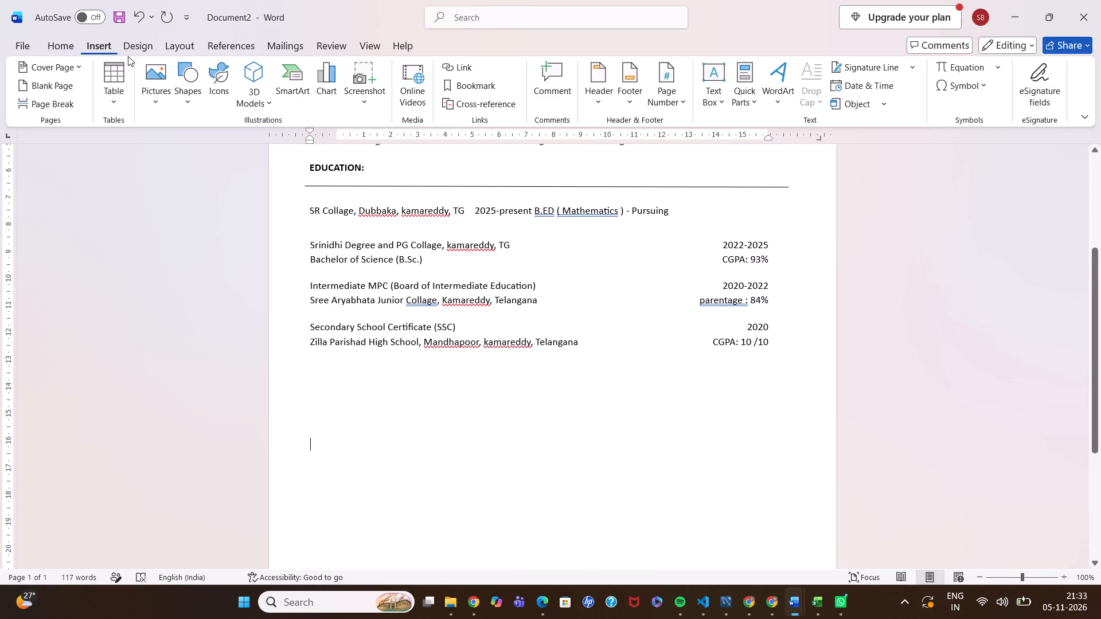
click(184, 79)
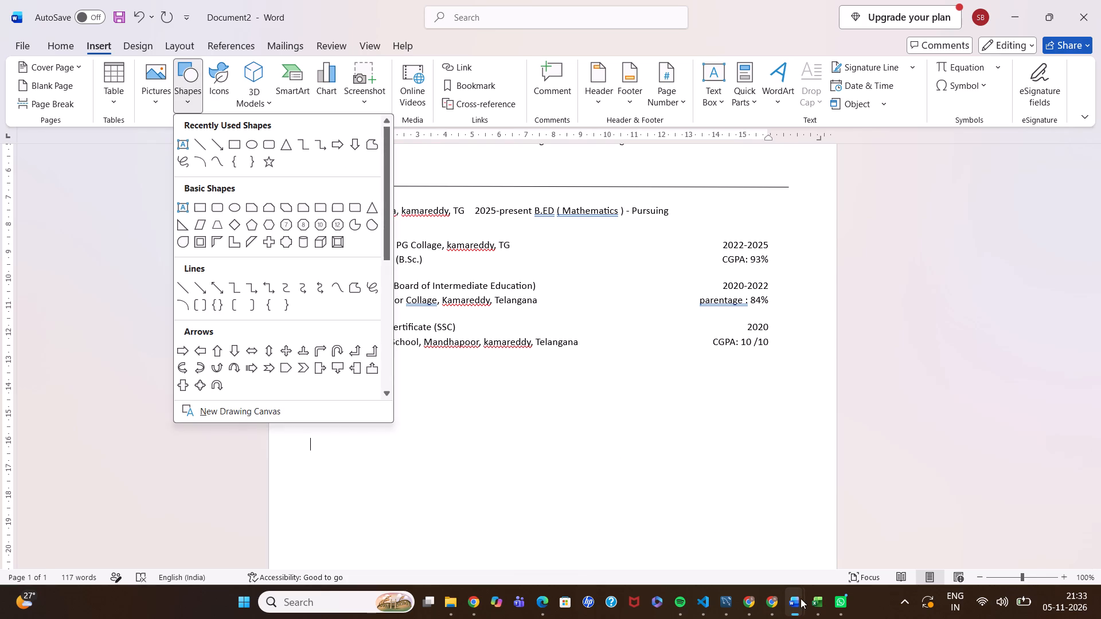
click(819, 554)
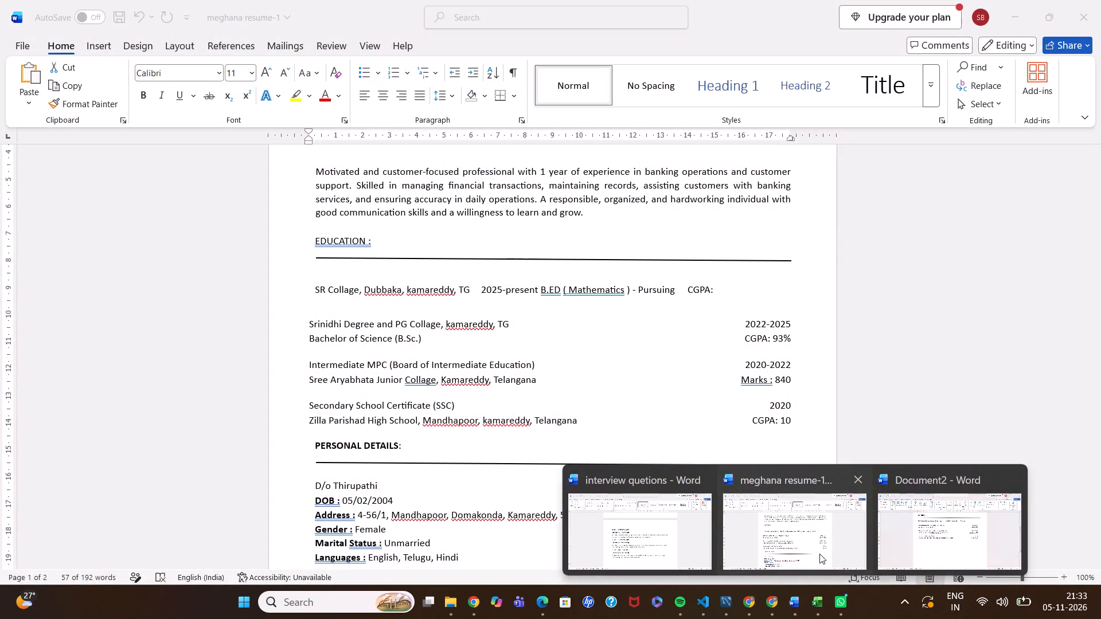
scroll(511, 466, down, 1)
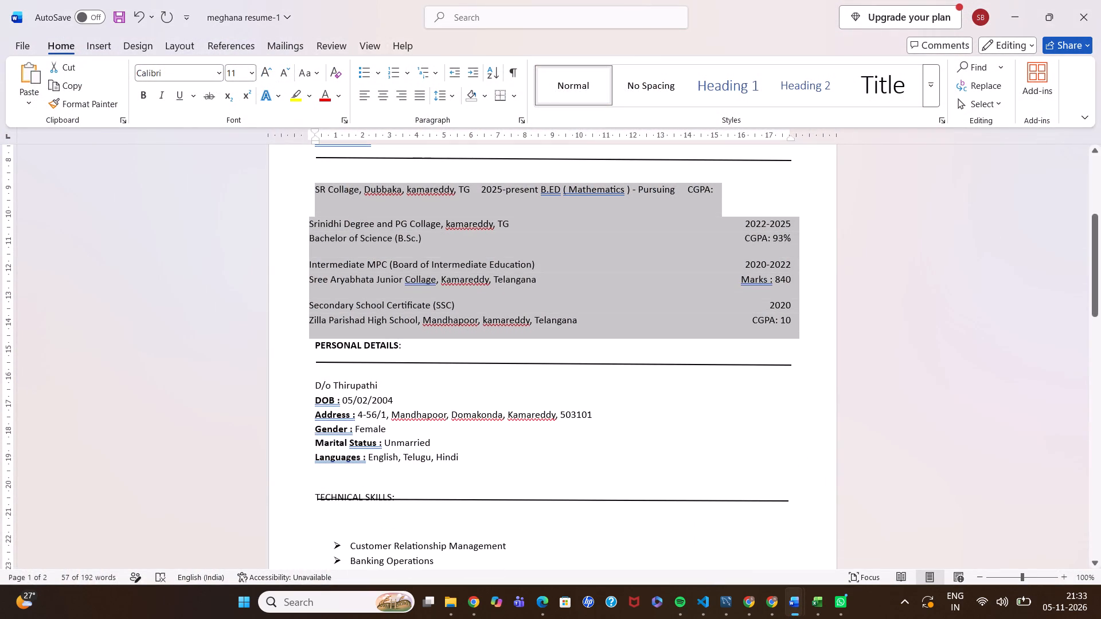
drag(406, 347, 320, 346)
key(ctrl+c)
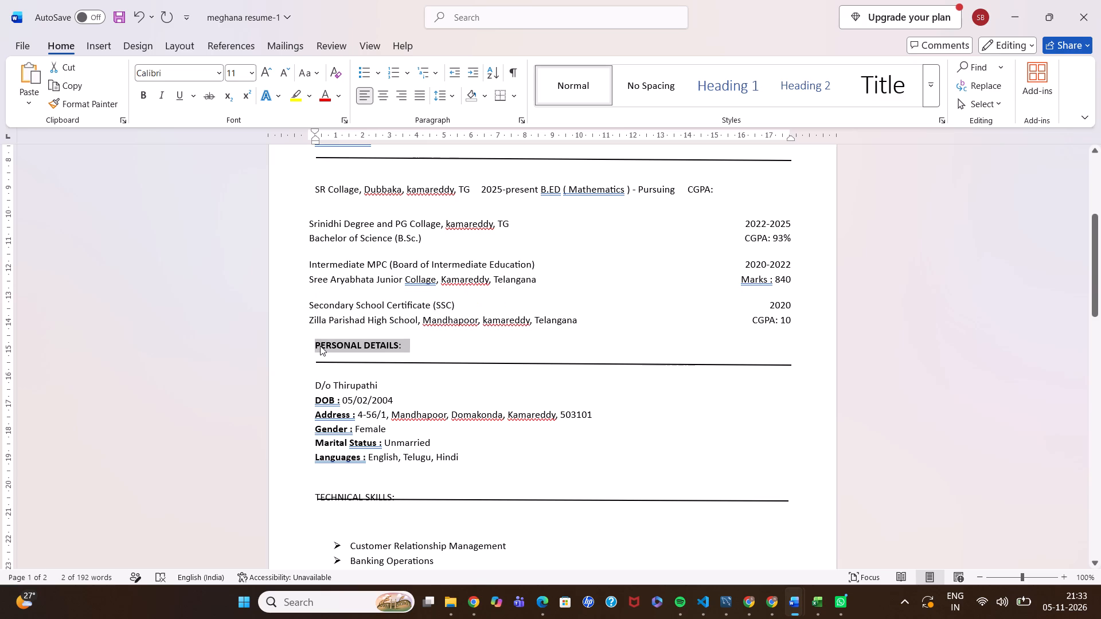
click(902, 541)
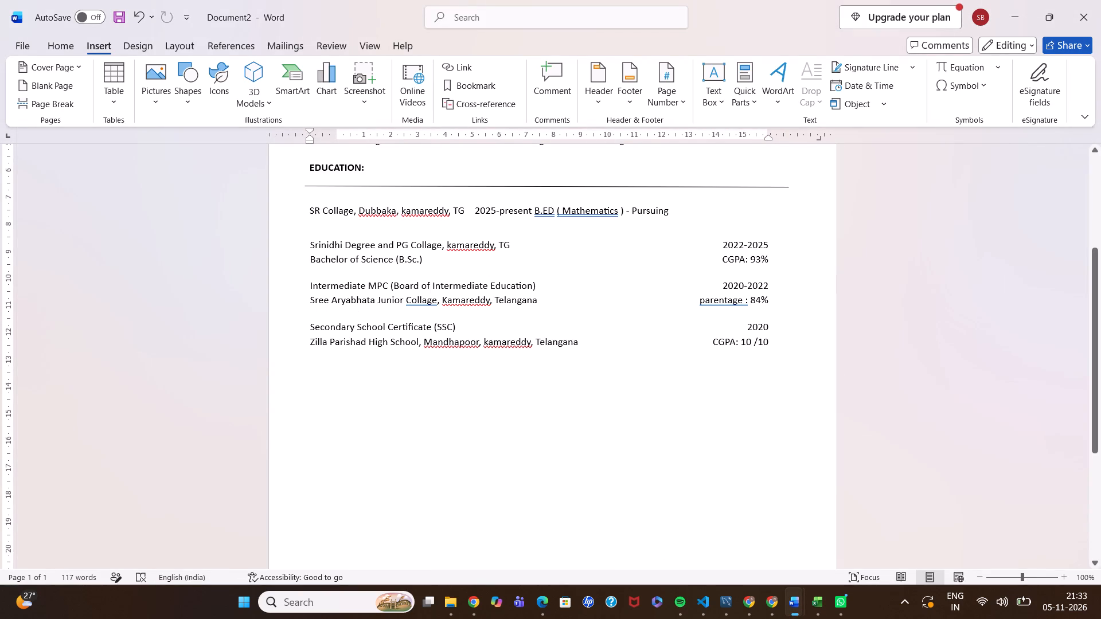
click(313, 371)
key(ctrl+v)
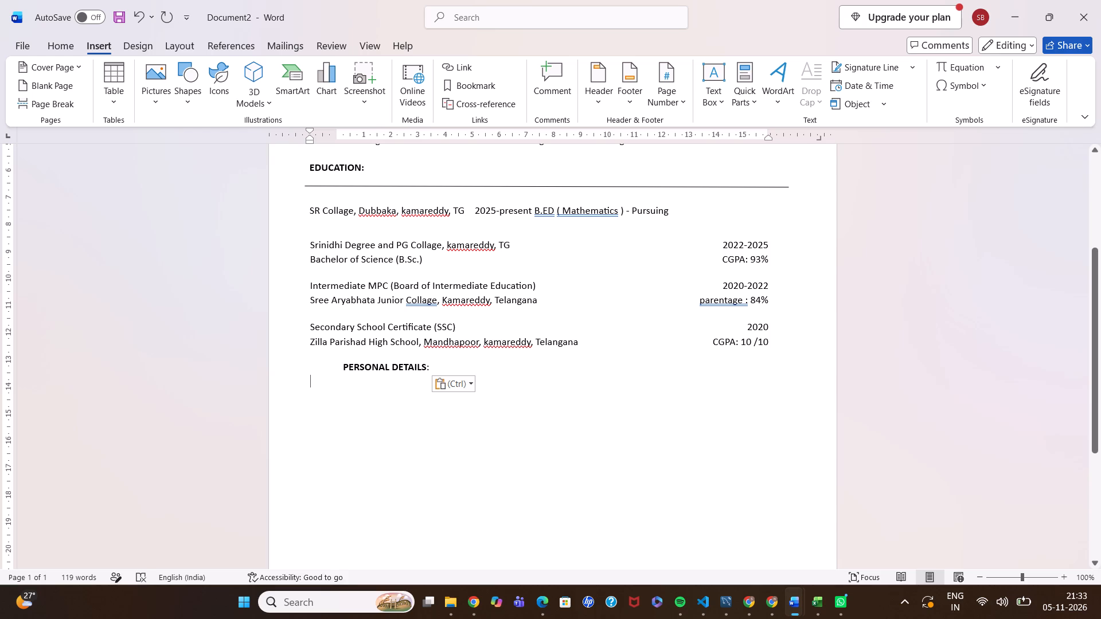
Remove the indent of the "PERSONAL DETAILS:" heading so it starts at the left margin on its own line.
click(345, 365)
key(BackSpace)
key(BackSpace)
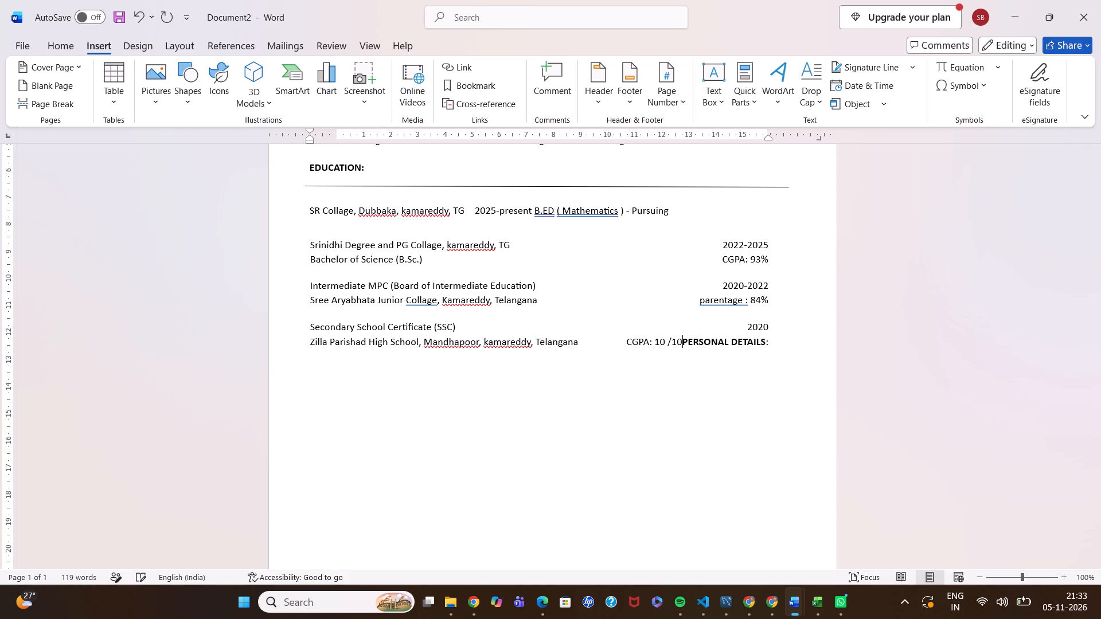
key(Return)
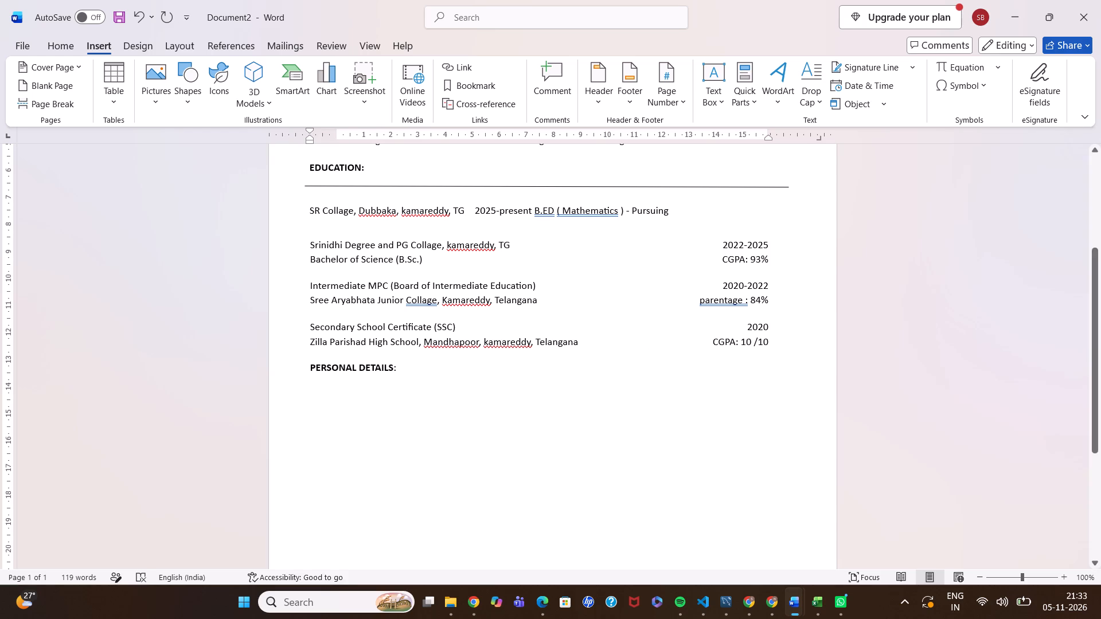
Draw a horizontal line about 17 cm long below the "PERSONAL DETAILS:" heading and give it the black line style.
click(330, 400)
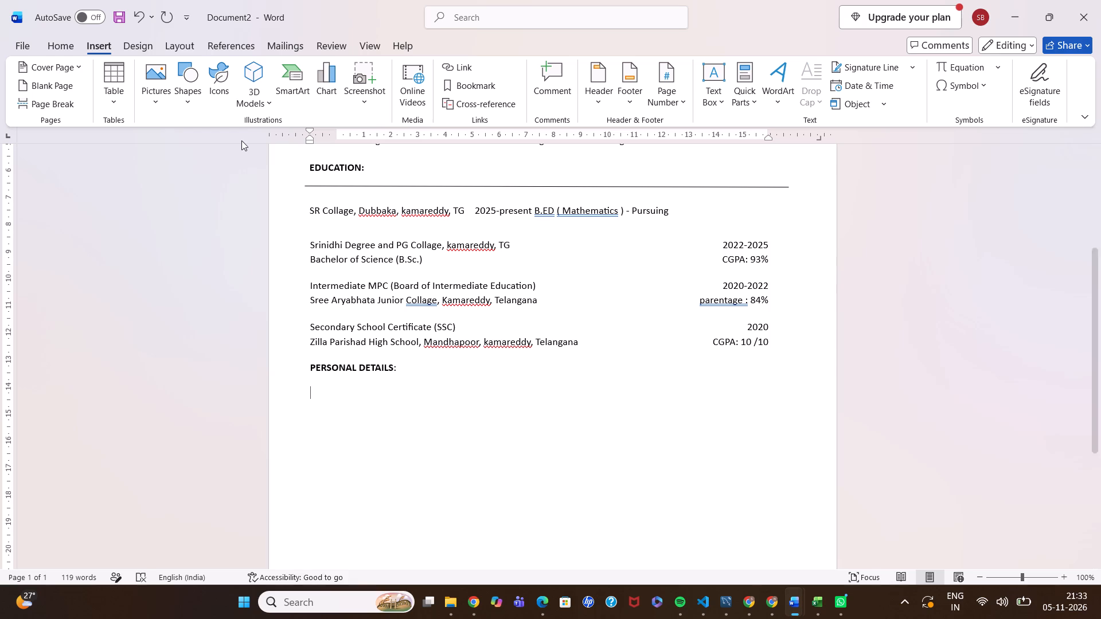
click(187, 80)
click(199, 139)
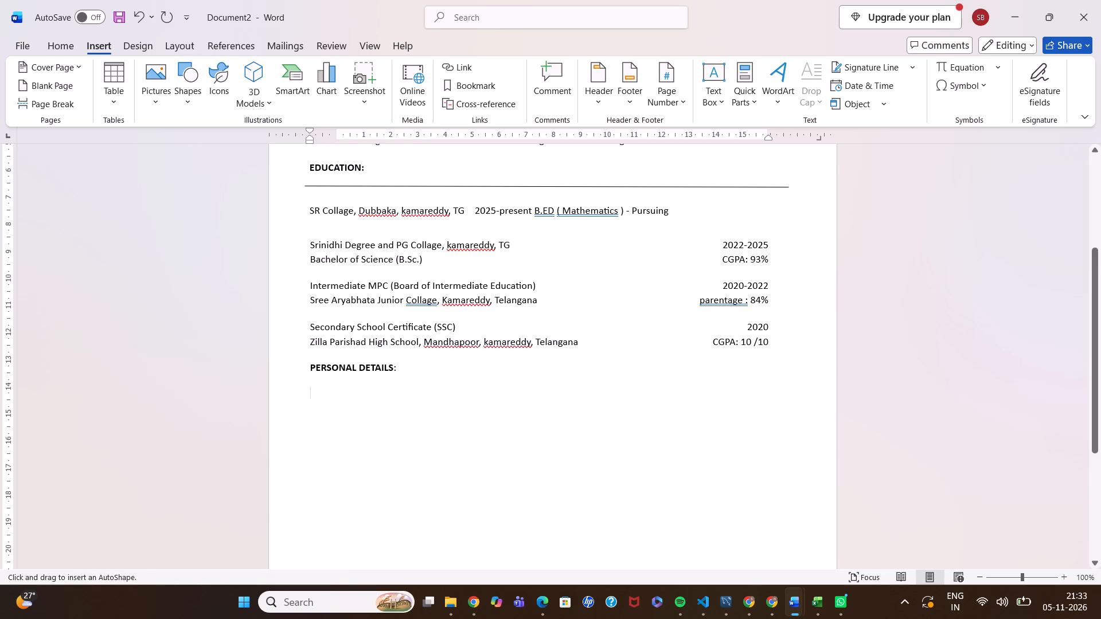
drag(311, 391, 596, 387)
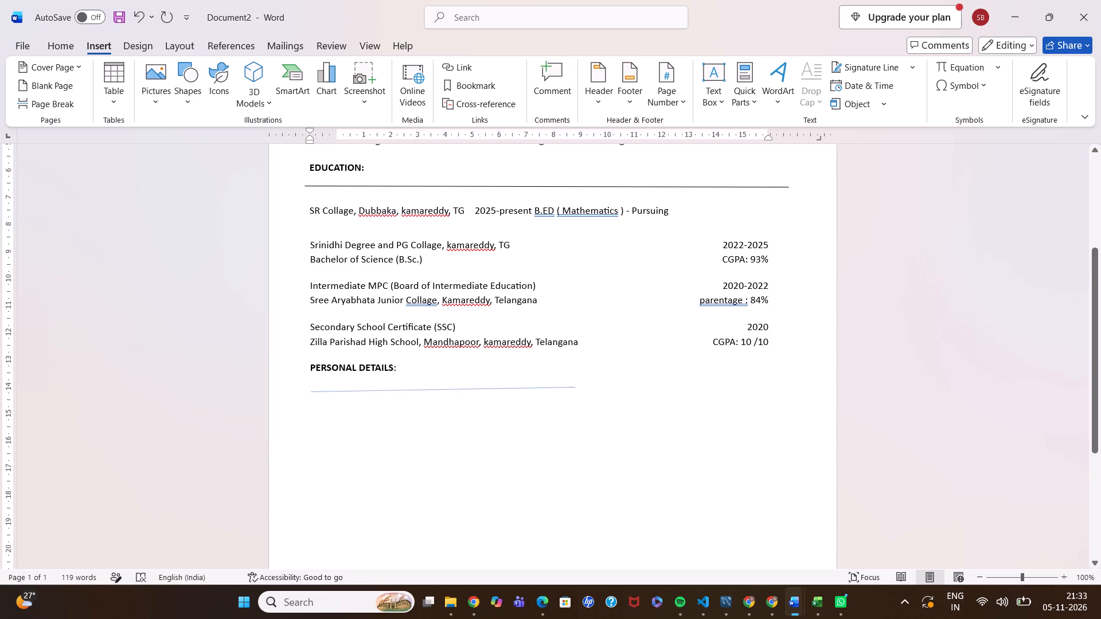
drag(596, 387, 778, 392)
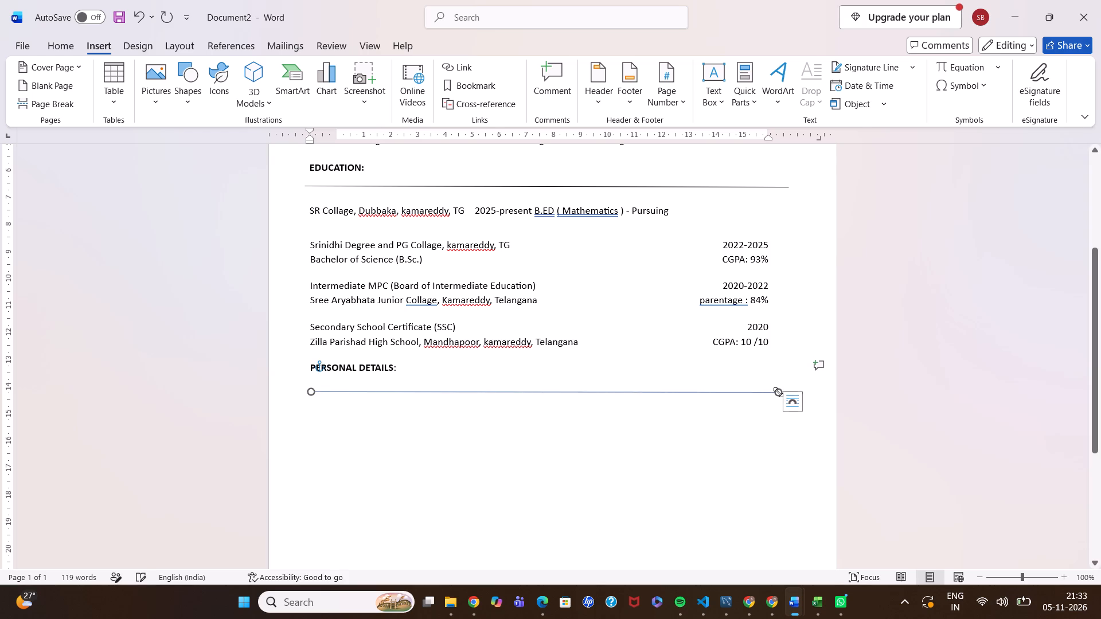
scroll(585, 425, down, 3)
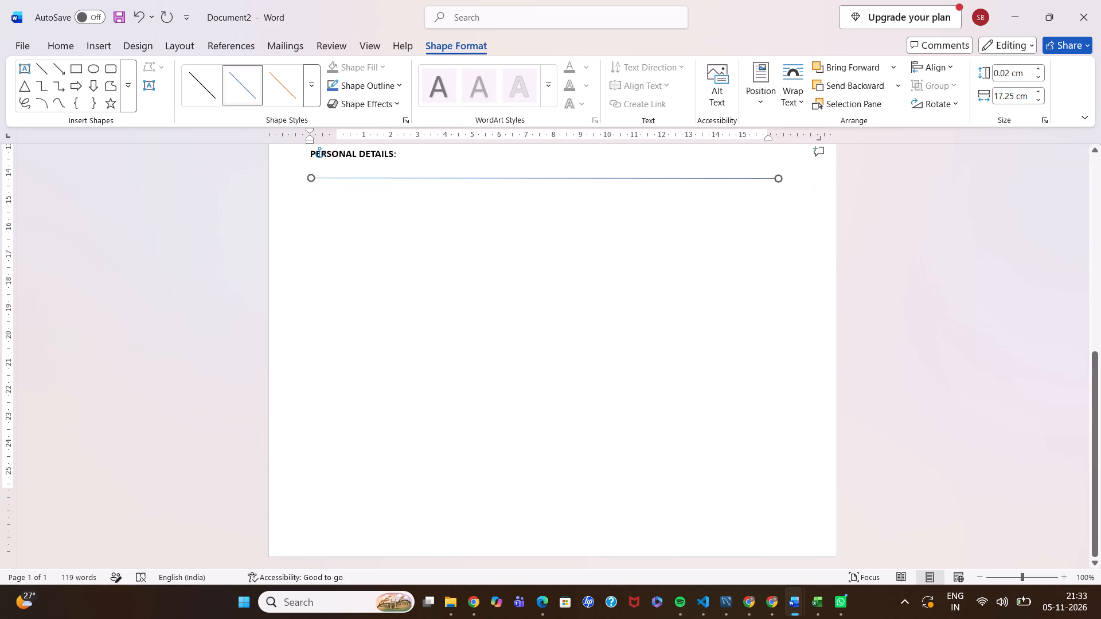
scroll(585, 425, down, 2)
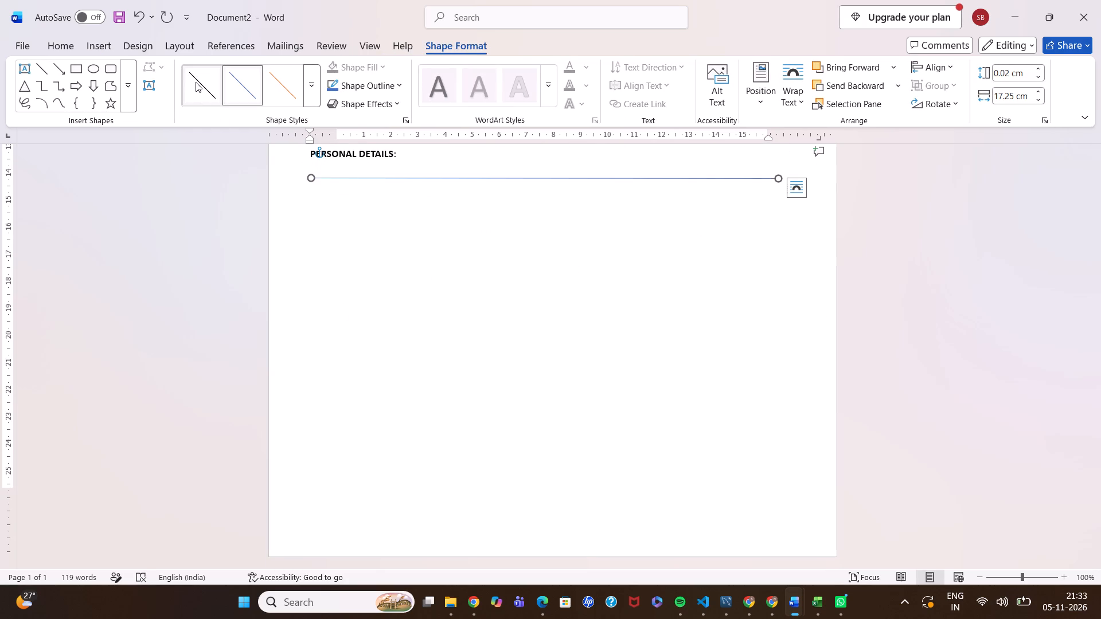
click(196, 82)
click(449, 273)
Reduce the empty lines below the personal details line to a single text line starting at the left margin.
scroll(449, 273, up, 1)
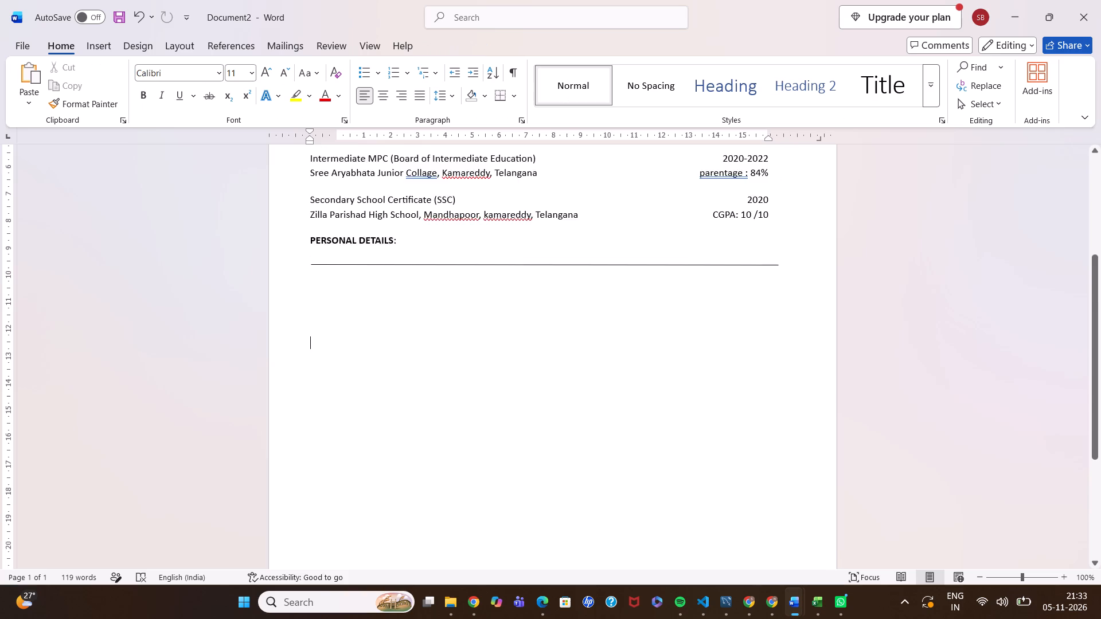
scroll(449, 273, up, 1)
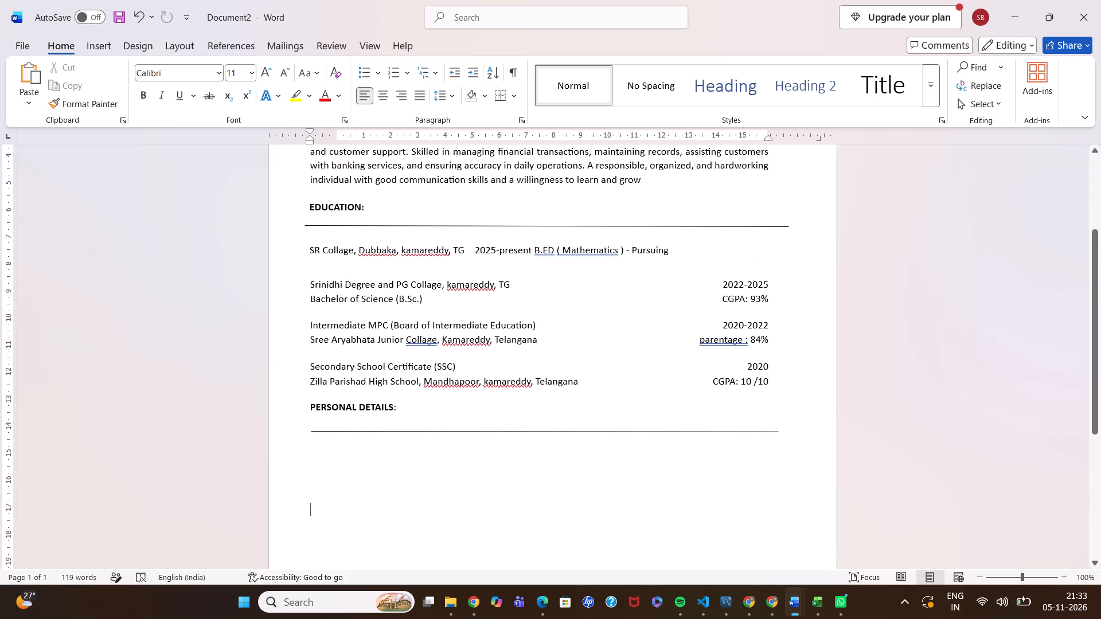
key(BackSpace)
key(BackSpace)
key(BackSpace)
key(BackSpace)
key(BackSpace)
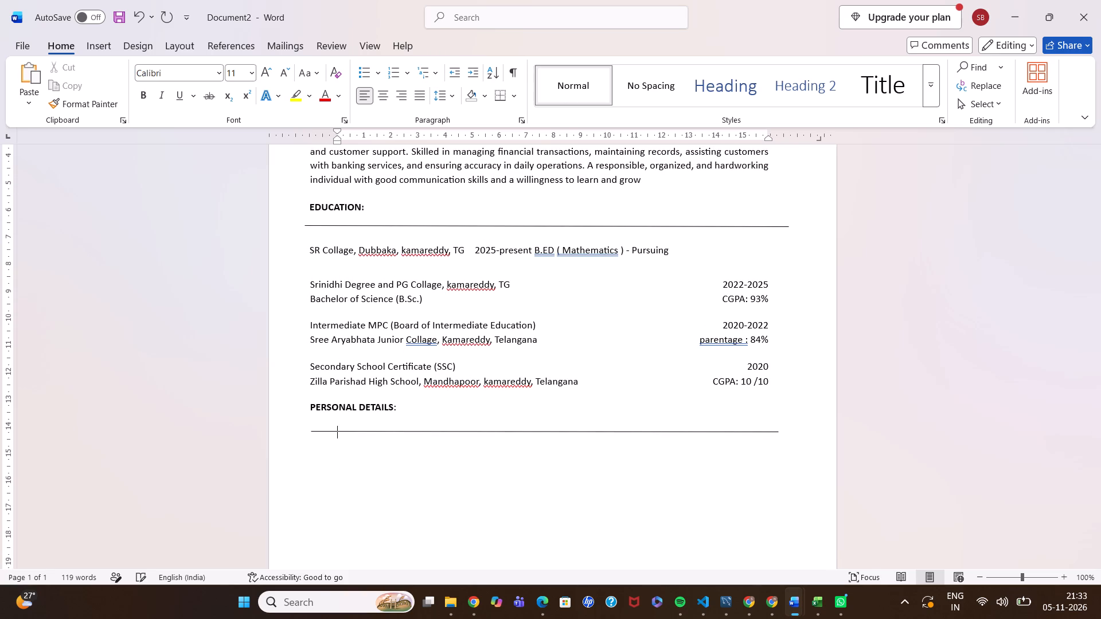
key(Return)
drag(335, 140, 309, 139)
Copy the personal details block, from the D/o line through Languages, from the original resume and paste it below the new line in Document2.
click(792, 551)
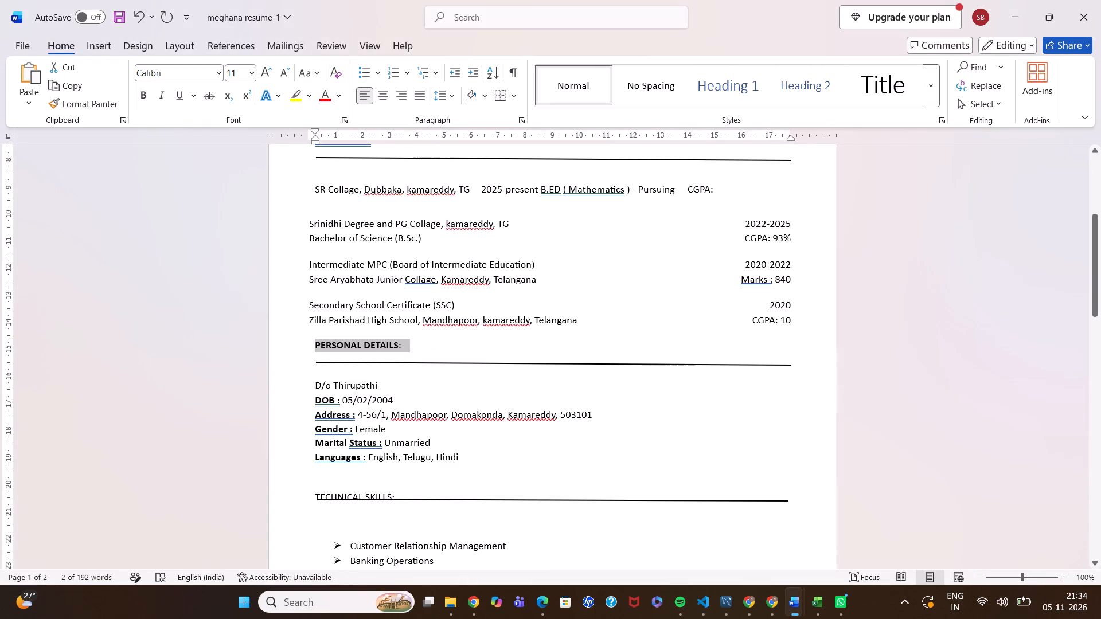
drag(477, 464, 342, 425)
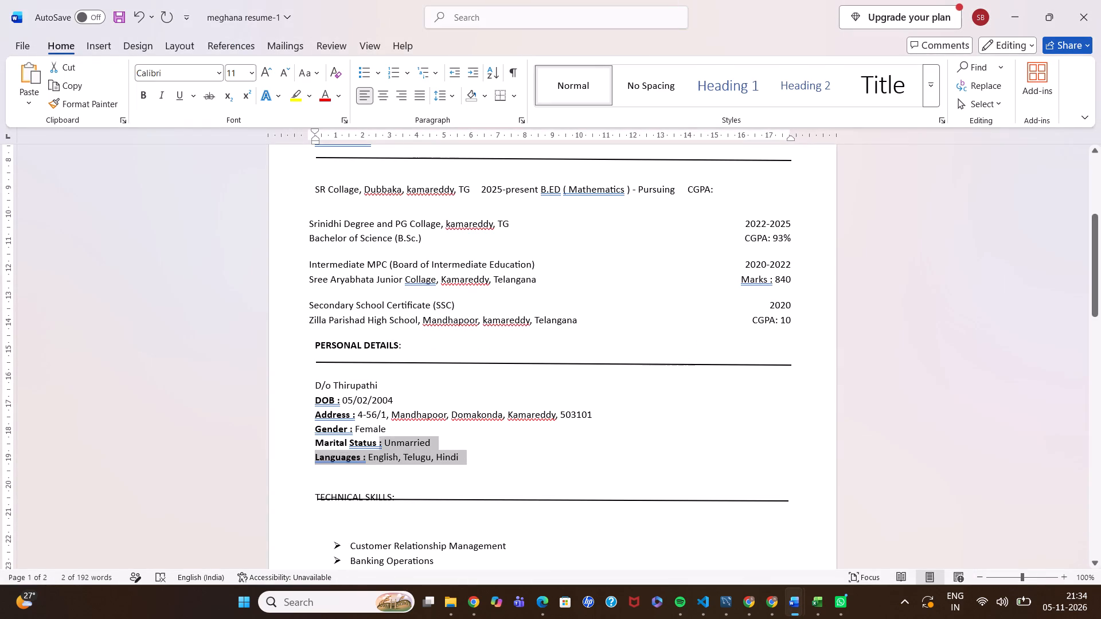
drag(342, 425, 312, 391)
key(ctrl+c)
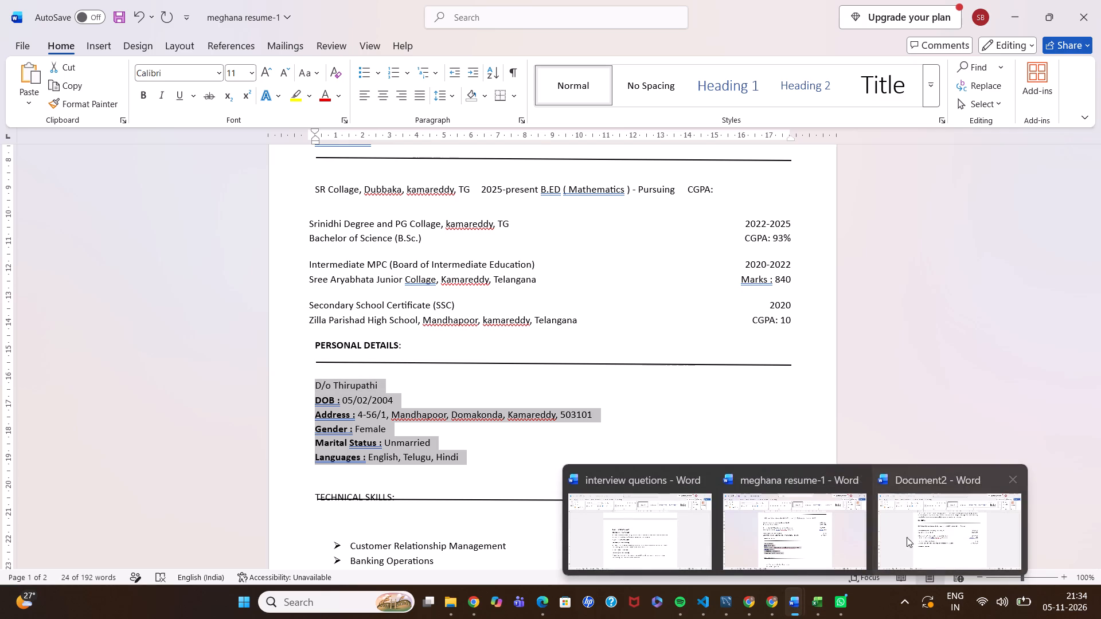
click(926, 534)
key(ctrl+v)
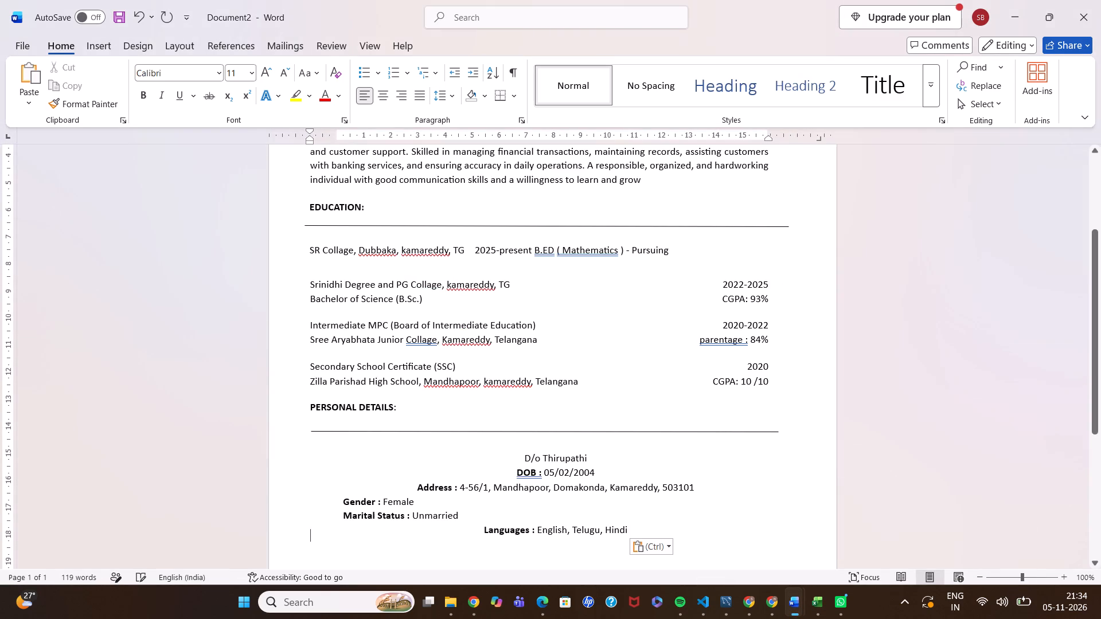
Change the centred D/o line to justified alignment and shift its indent towards the left margin.
click(521, 457)
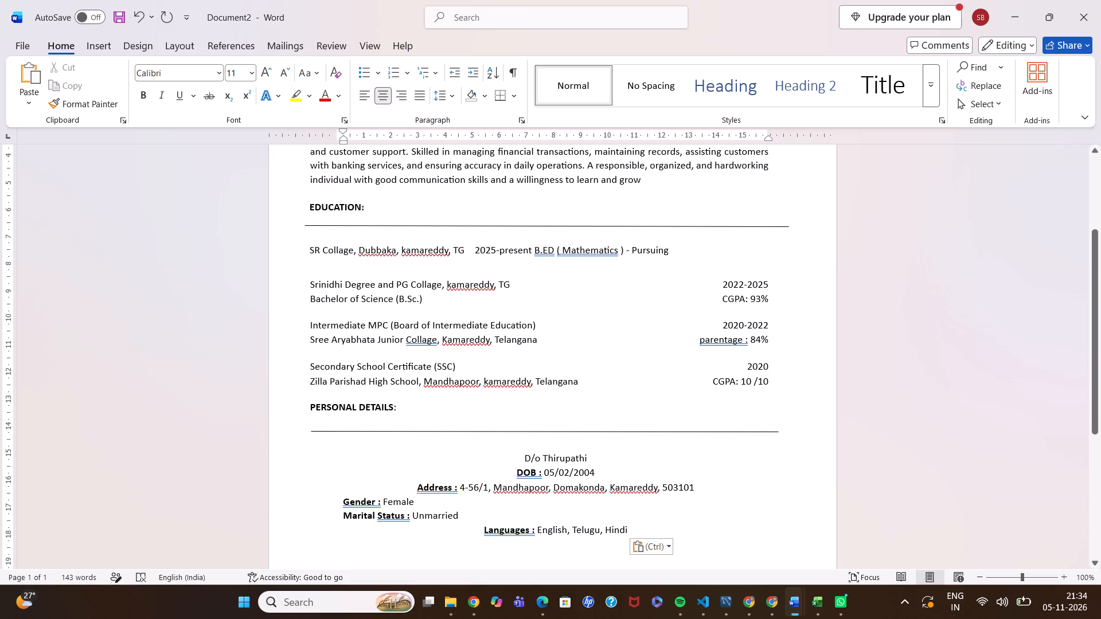
key(BackSpace)
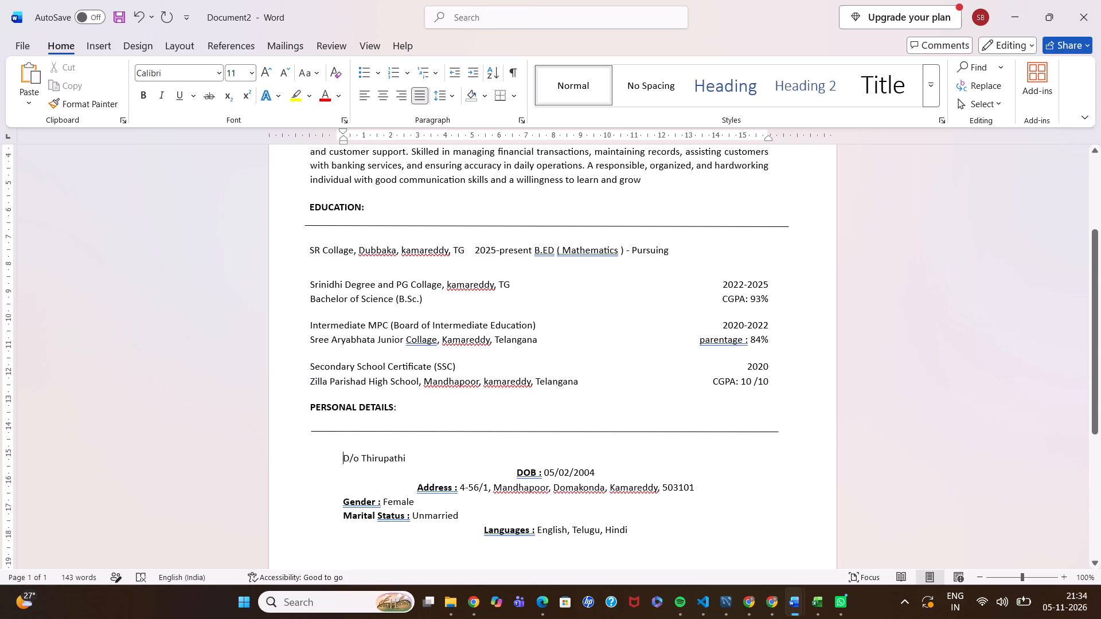
drag(343, 139, 342, 139)
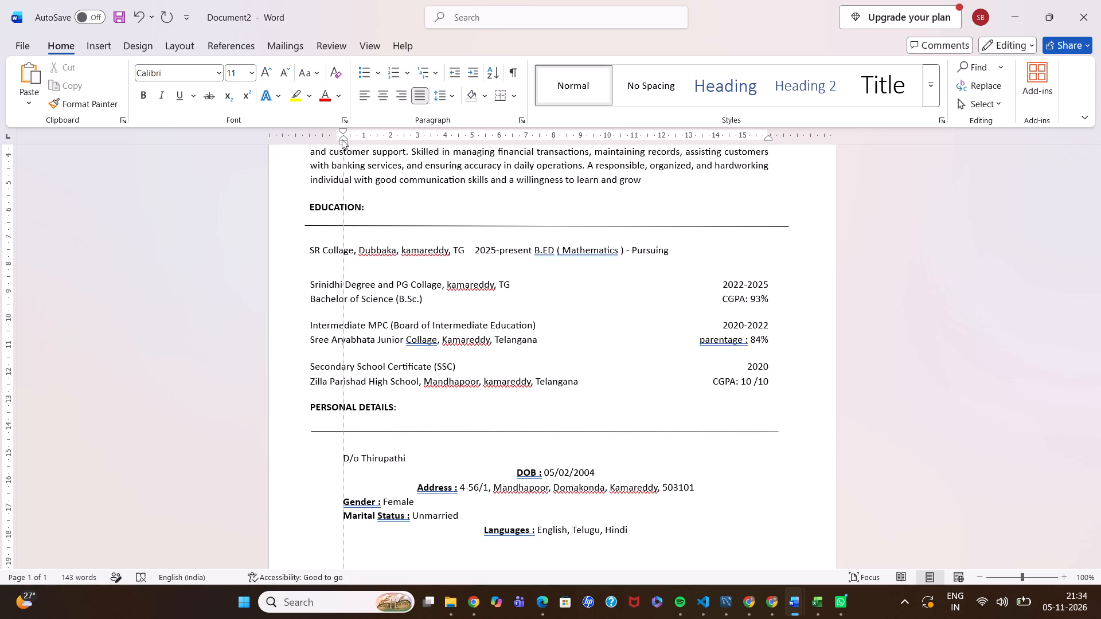
drag(342, 139, 320, 139)
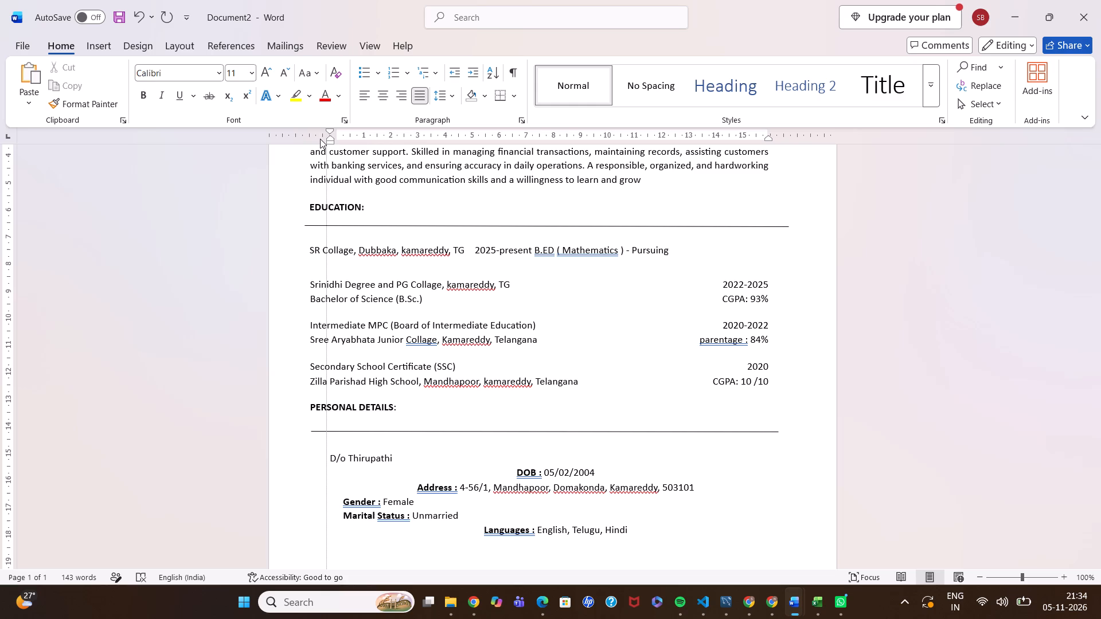
drag(320, 139, 308, 139)
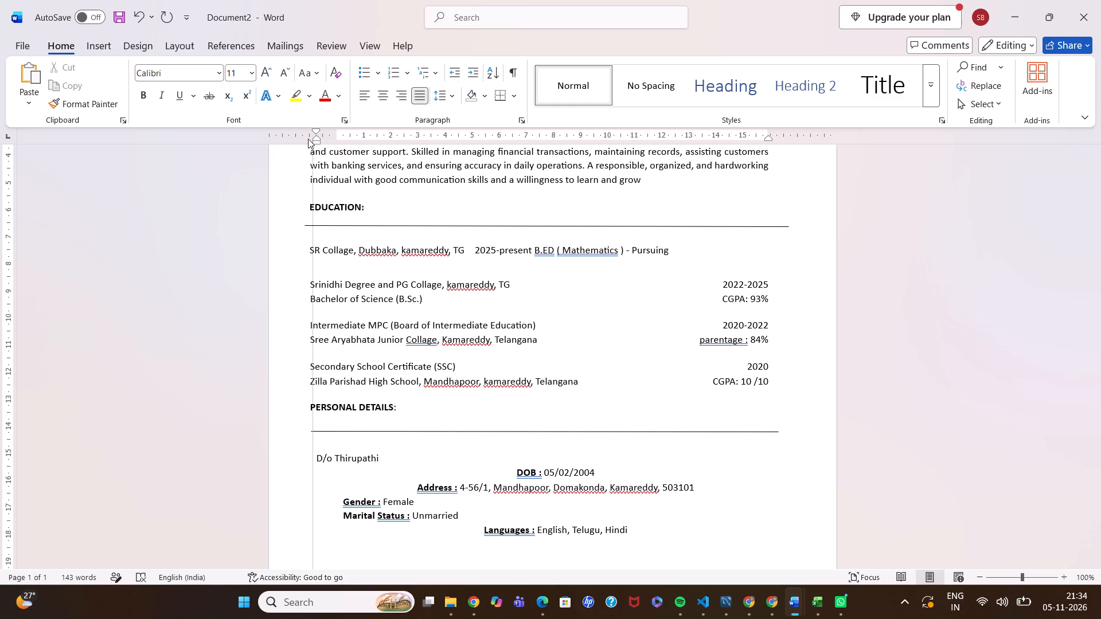
drag(308, 139, 323, 139)
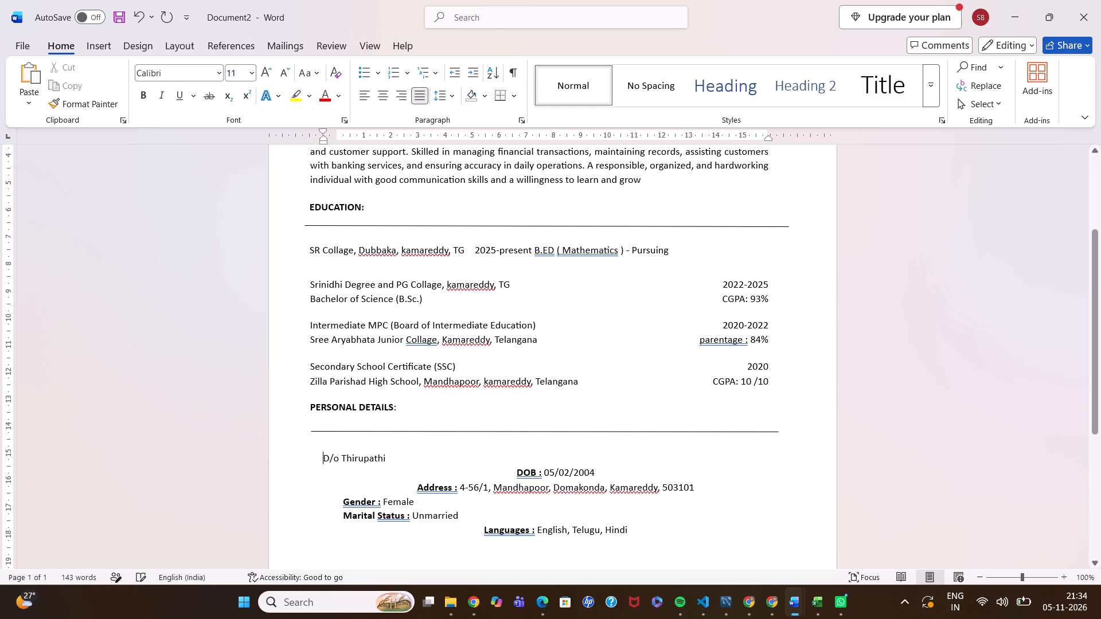
Change the centred DOB line to justified alignment and shift its indent to line up with the D/o line above.
click(516, 472)
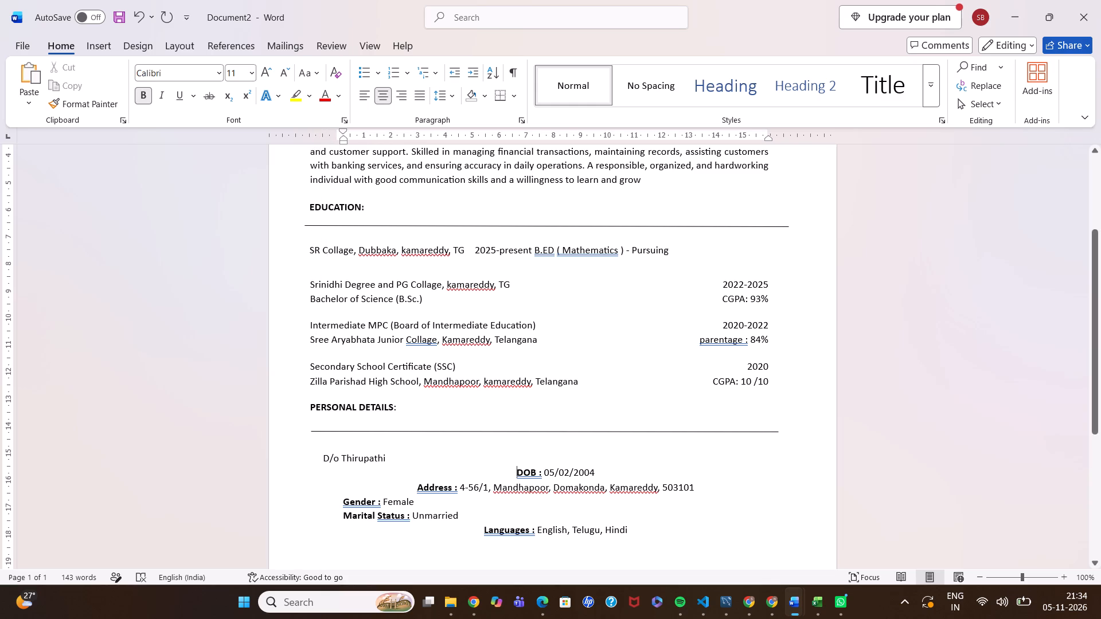
key(BackSpace)
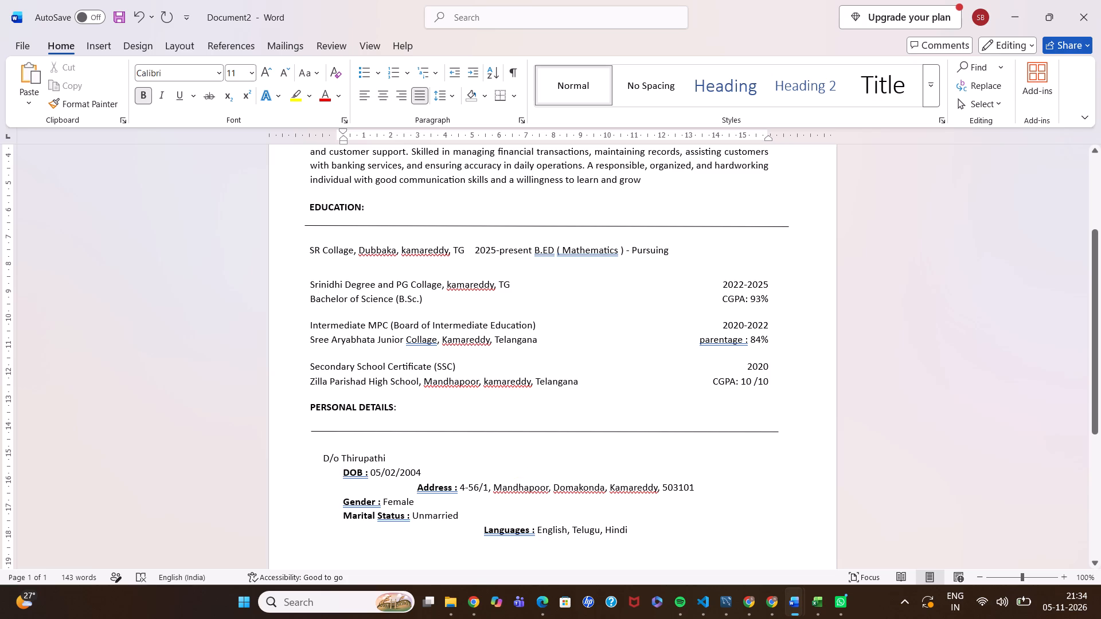
click(341, 139)
drag(341, 139, 332, 139)
click(704, 93)
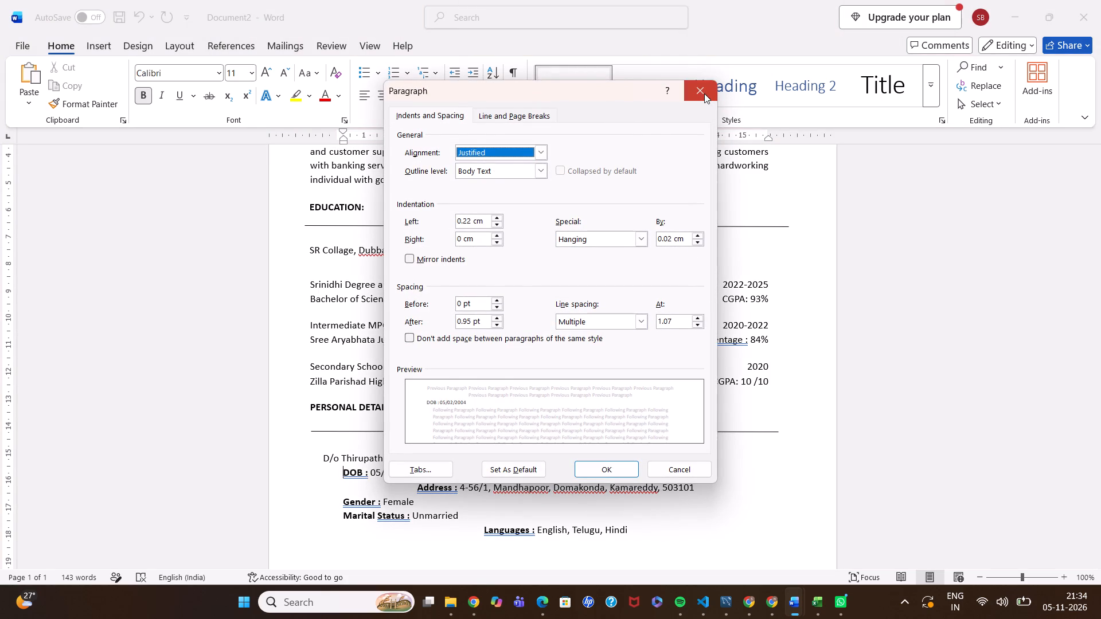
drag(342, 138, 337, 139)
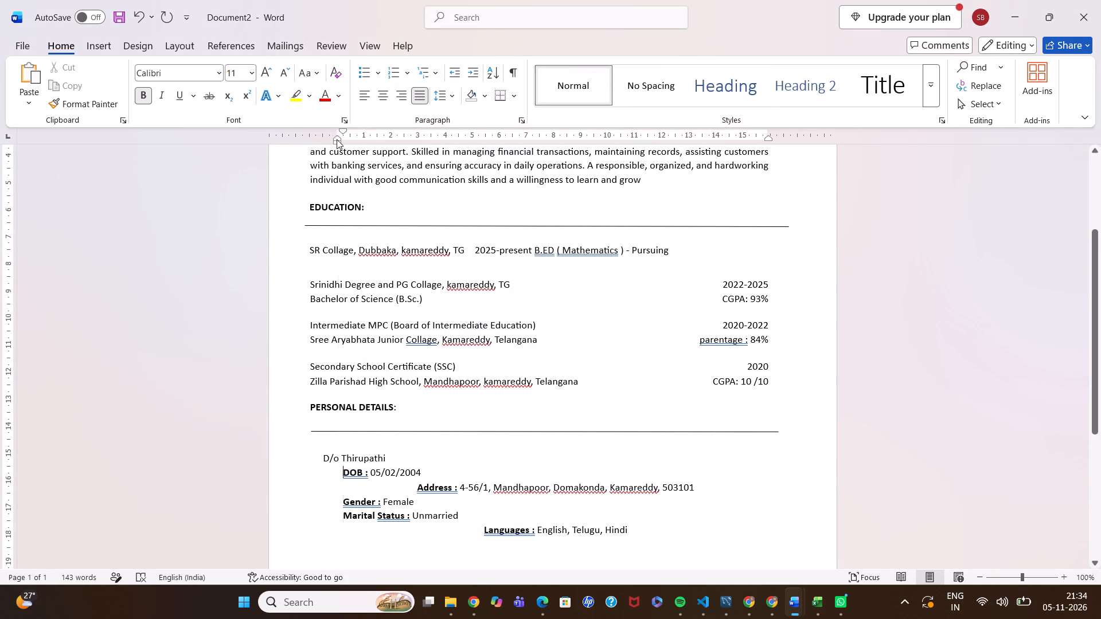
drag(337, 139, 324, 139)
drag(343, 128, 325, 129)
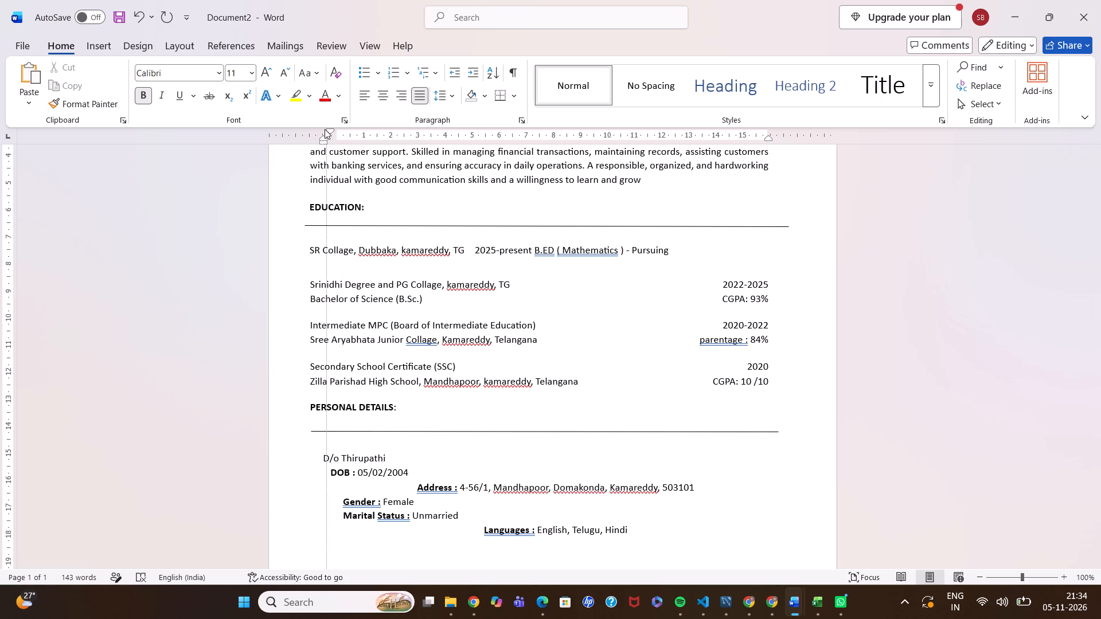
drag(325, 129, 324, 129)
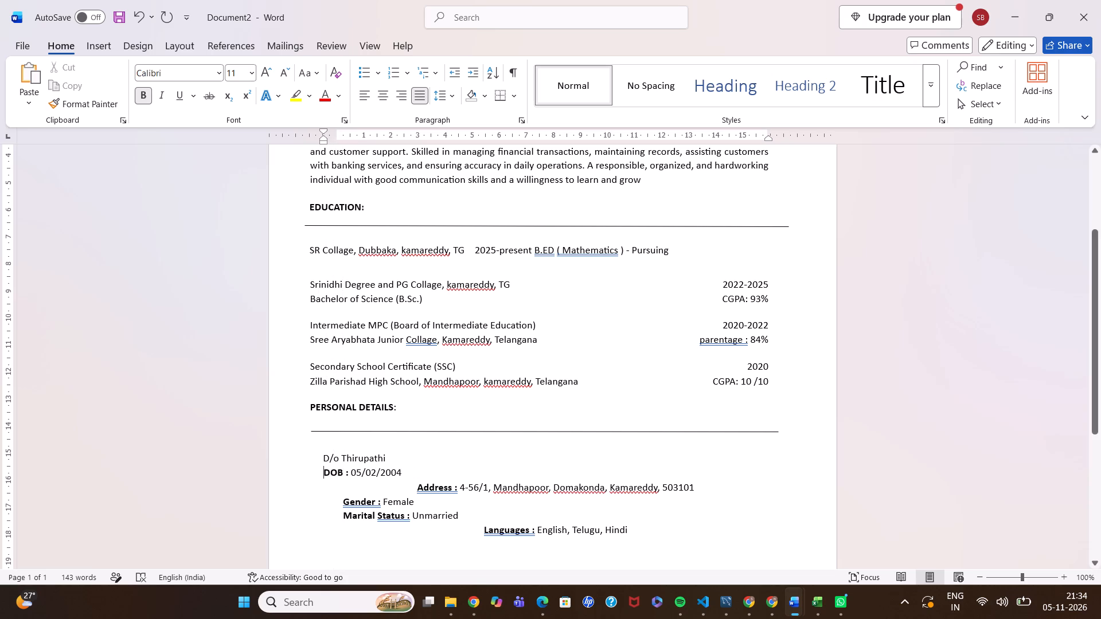
Change the centred Address line to justified alignment and move its indent level with the DOB line.
click(418, 491)
key(BackSpace)
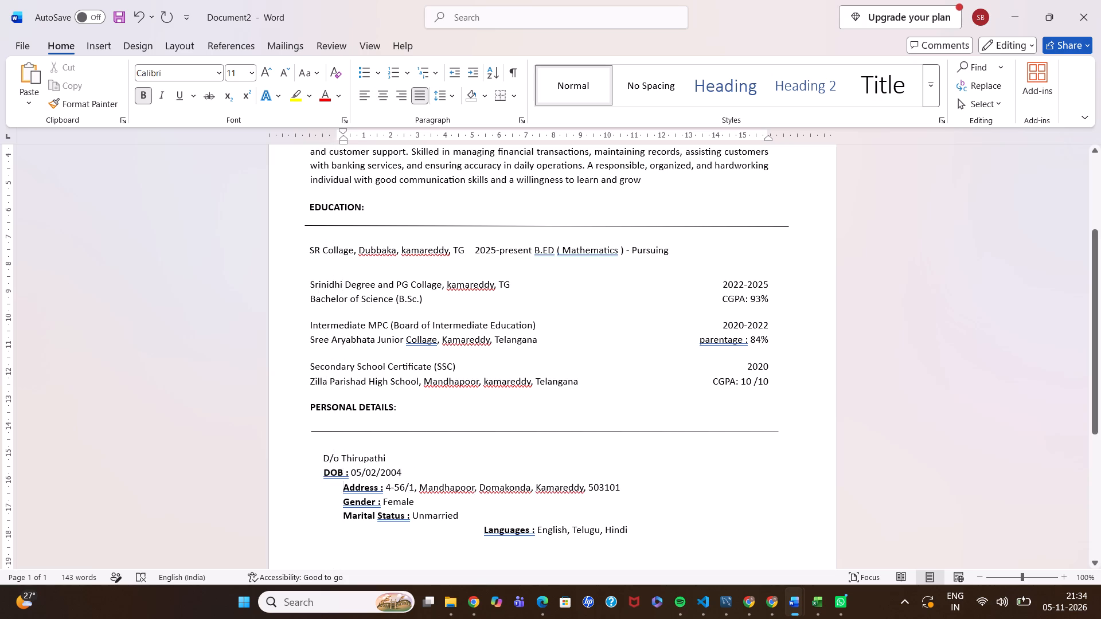
drag(344, 134, 330, 134)
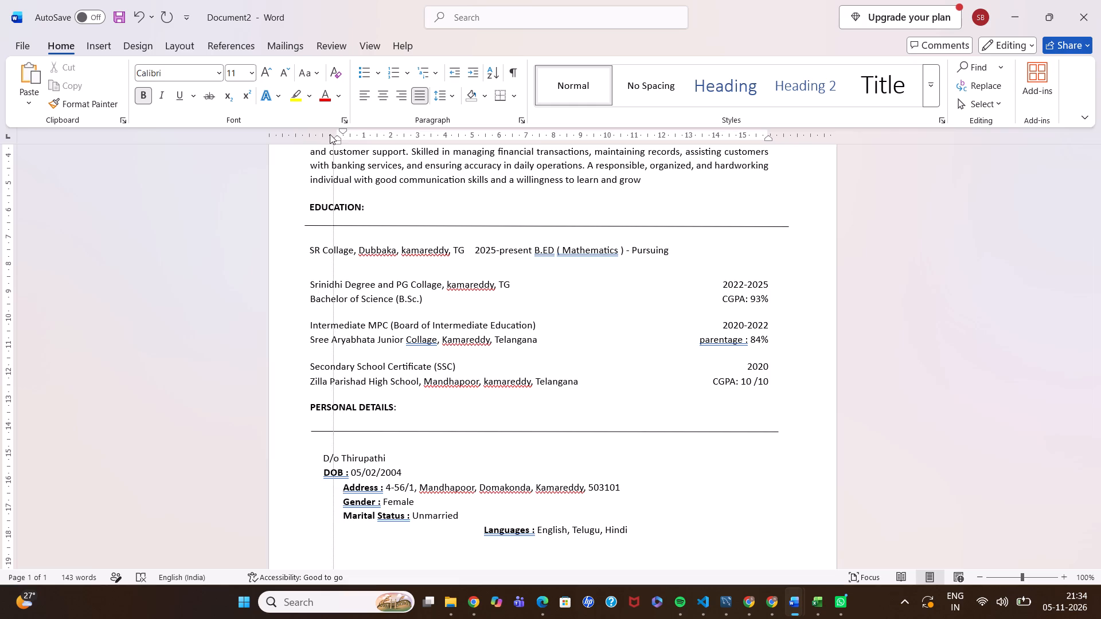
drag(330, 134, 323, 135)
drag(341, 132, 323, 132)
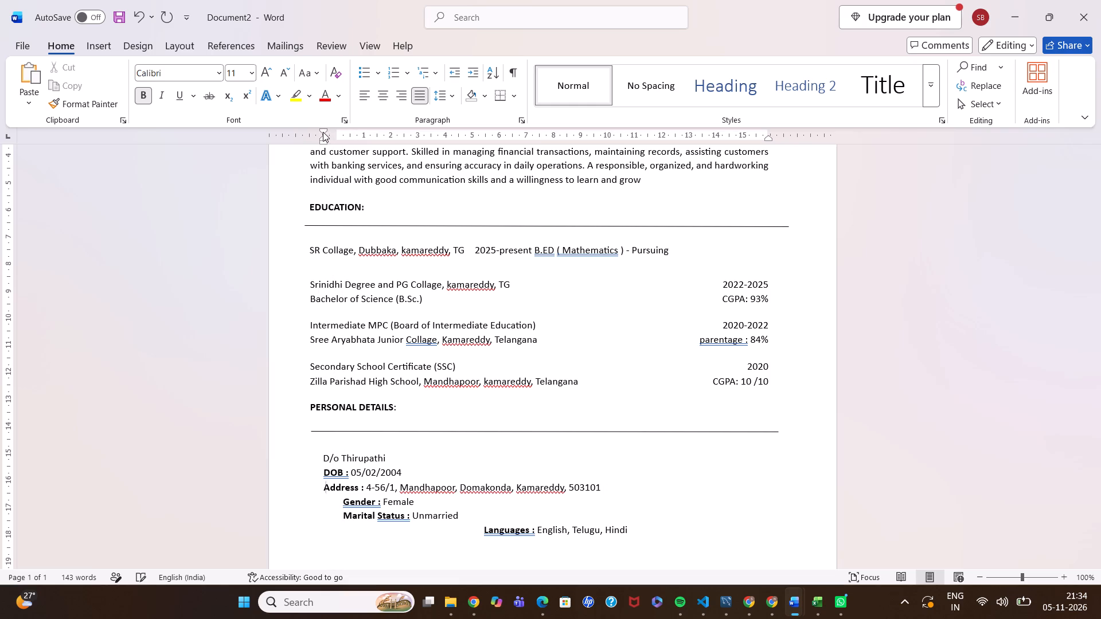
Bring the Gender, Marital Status and Languages lines to the Address line's indent by rejoining and re-breaking each line.
click(344, 502)
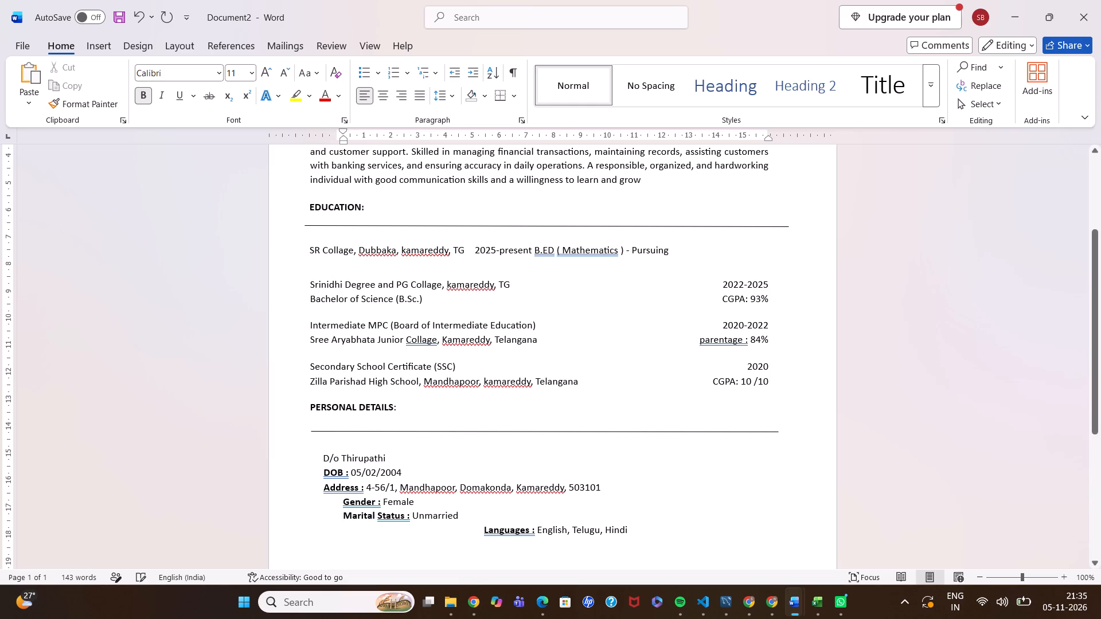
key(BackSpace)
key(BackSpace)
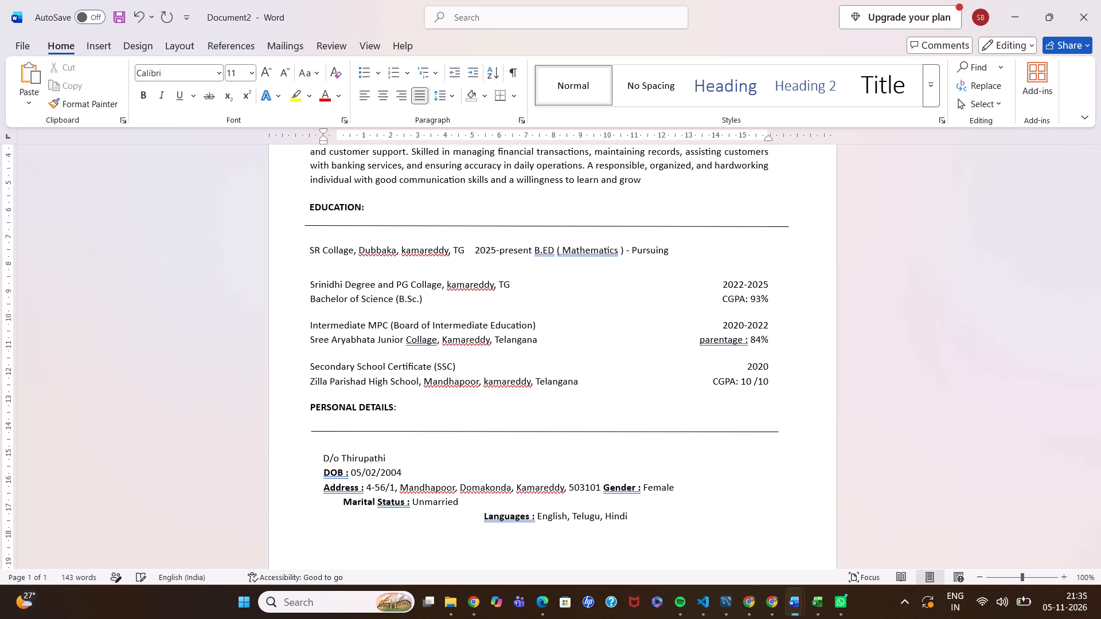
key(Return)
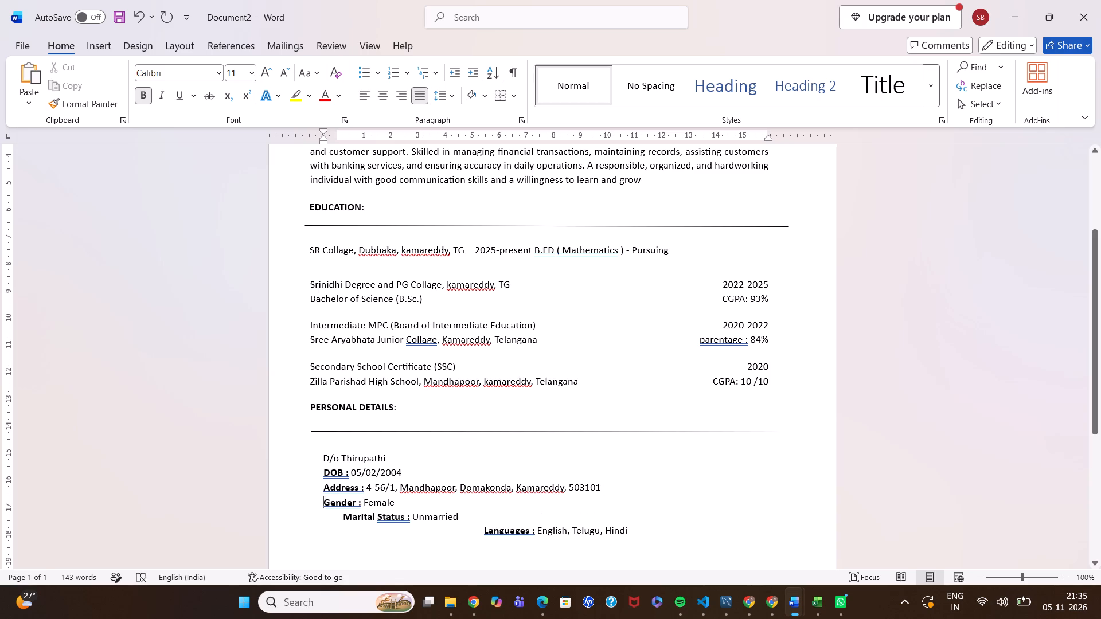
click(344, 519)
key(BackSpace)
key(BackSpace)
key(Return)
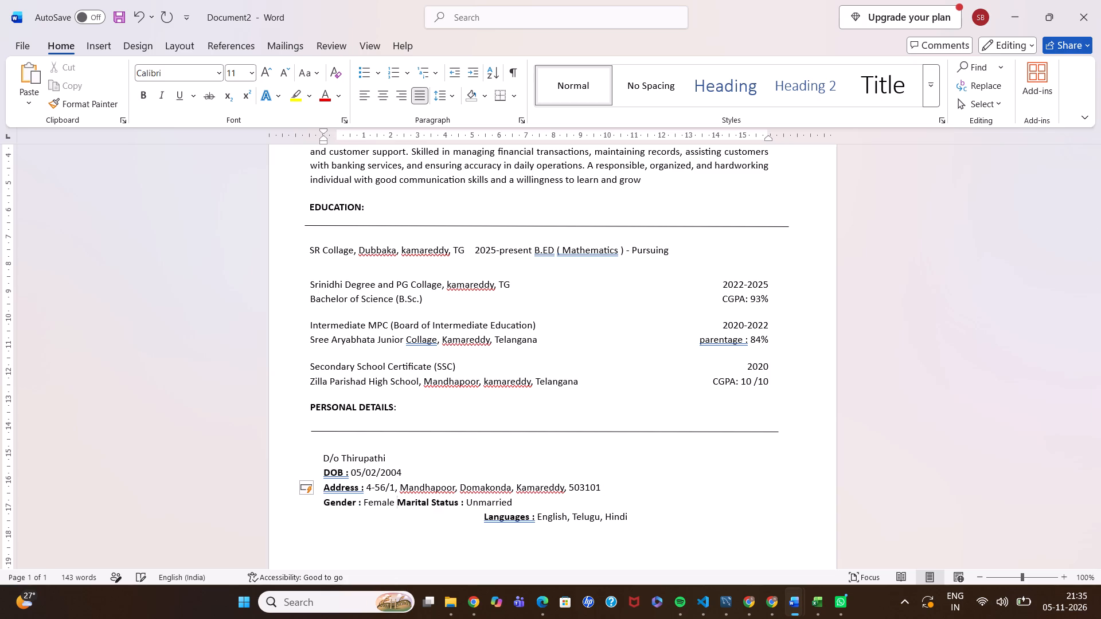
click(483, 535)
key(BackSpace)
key(BackSpace)
key(BackSpace)
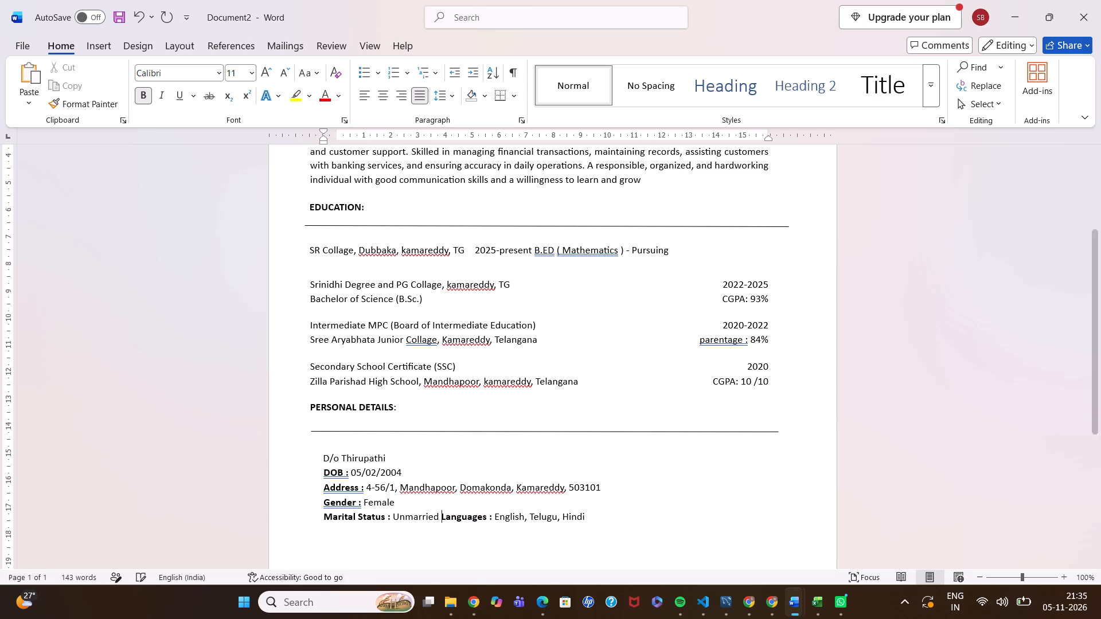
key(Return)
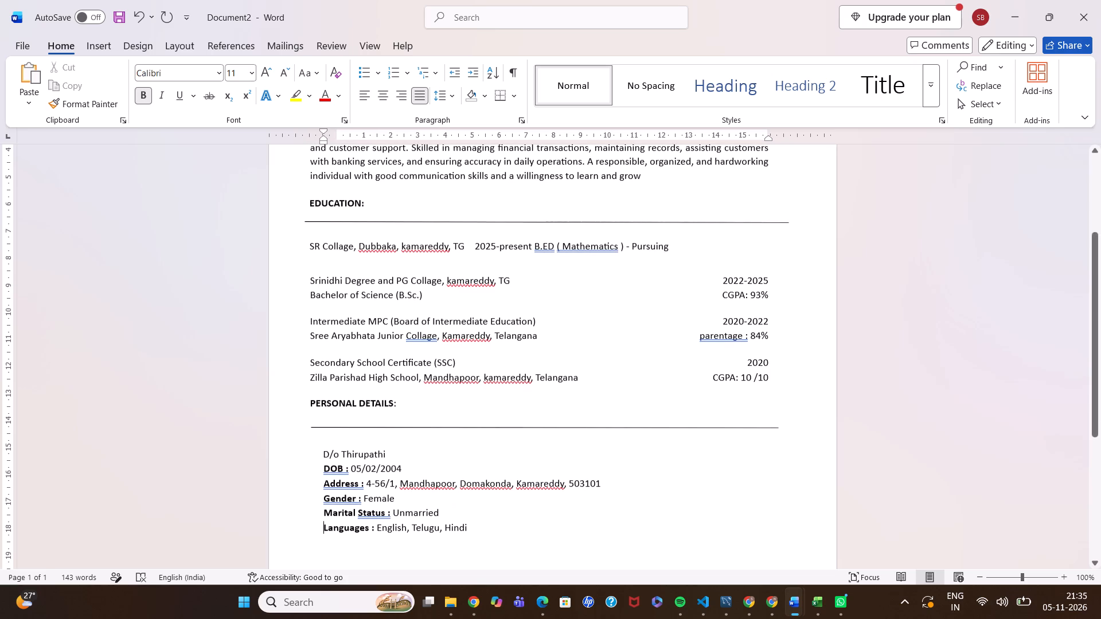
Shift the indent of the whole personal details block, from D/o through Languages, to line up with the "PERSONAL DETAILS:" heading.
scroll(471, 497, down, 1)
scroll(350, 346, up, 1)
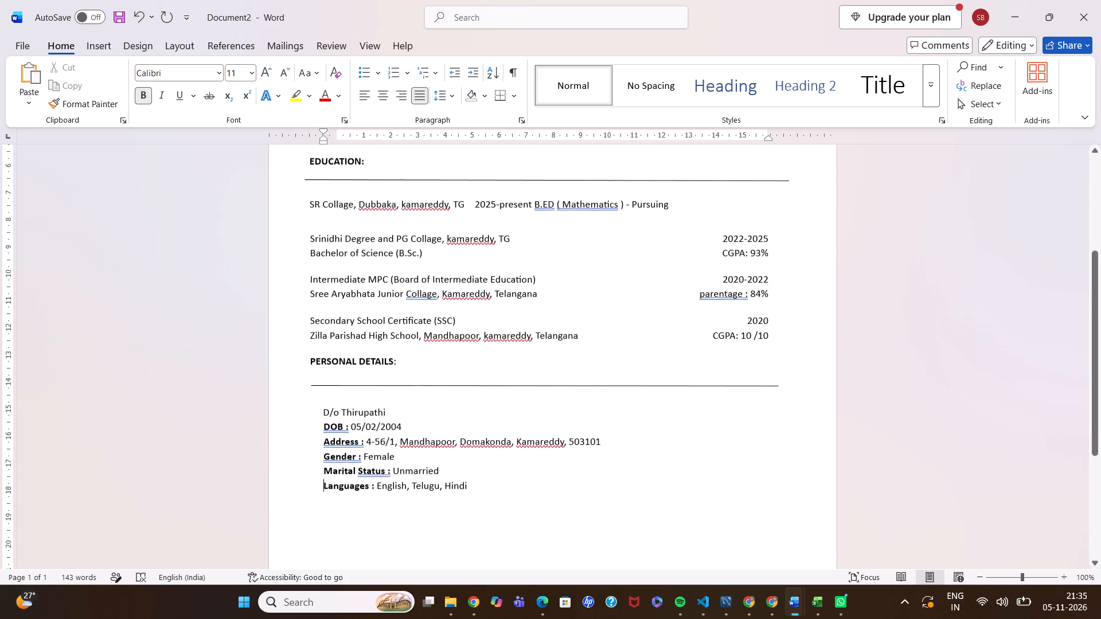
scroll(350, 346, up, 1)
click(325, 139)
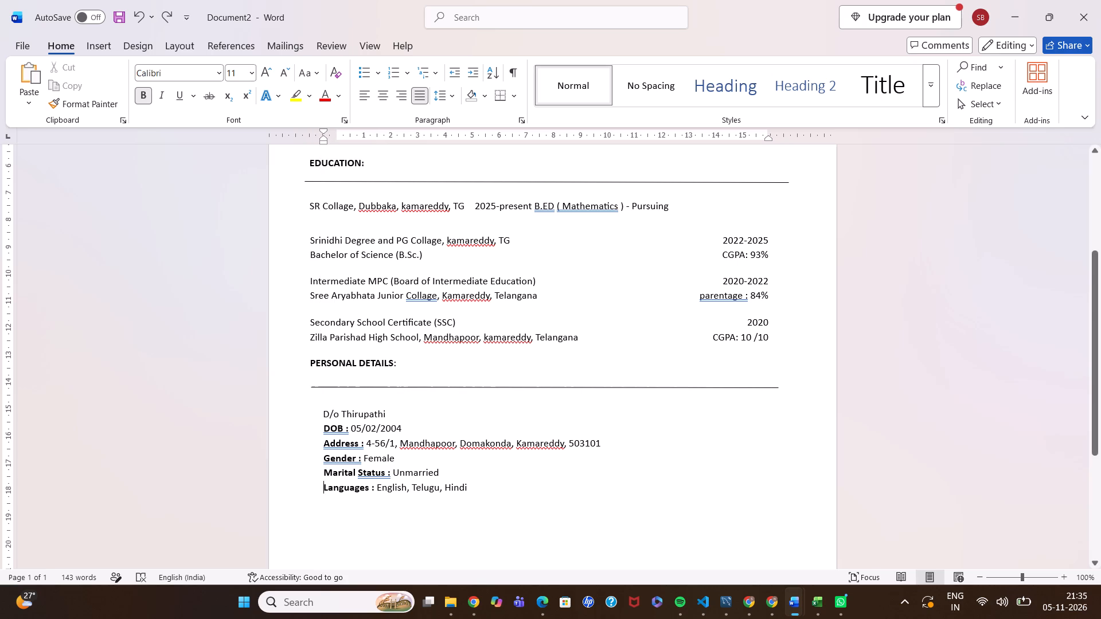
drag(324, 412, 462, 486)
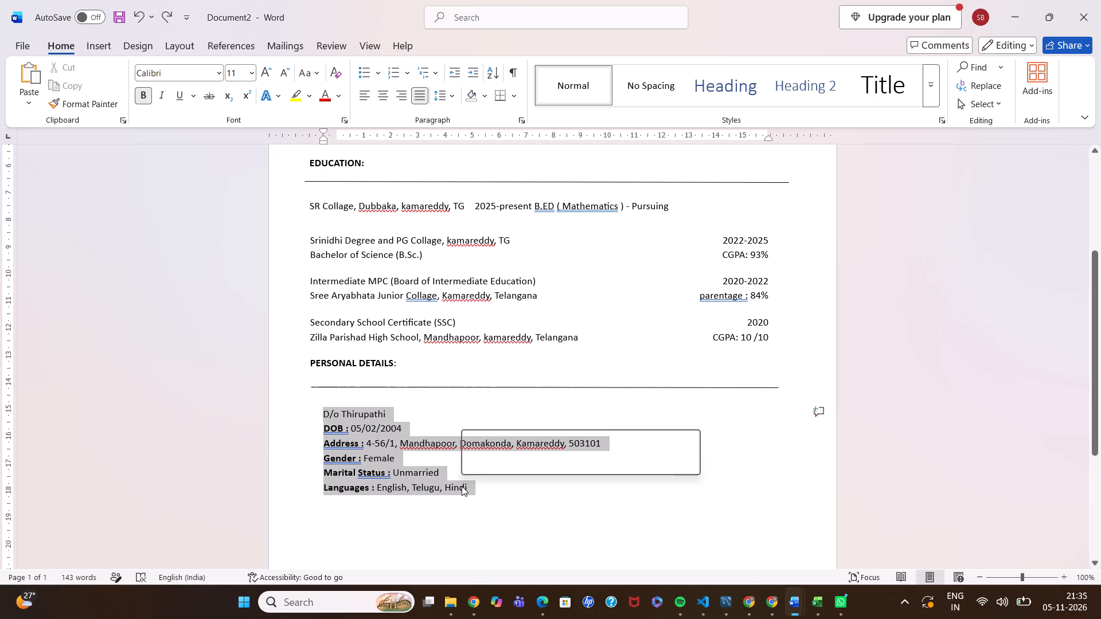
drag(325, 140, 311, 141)
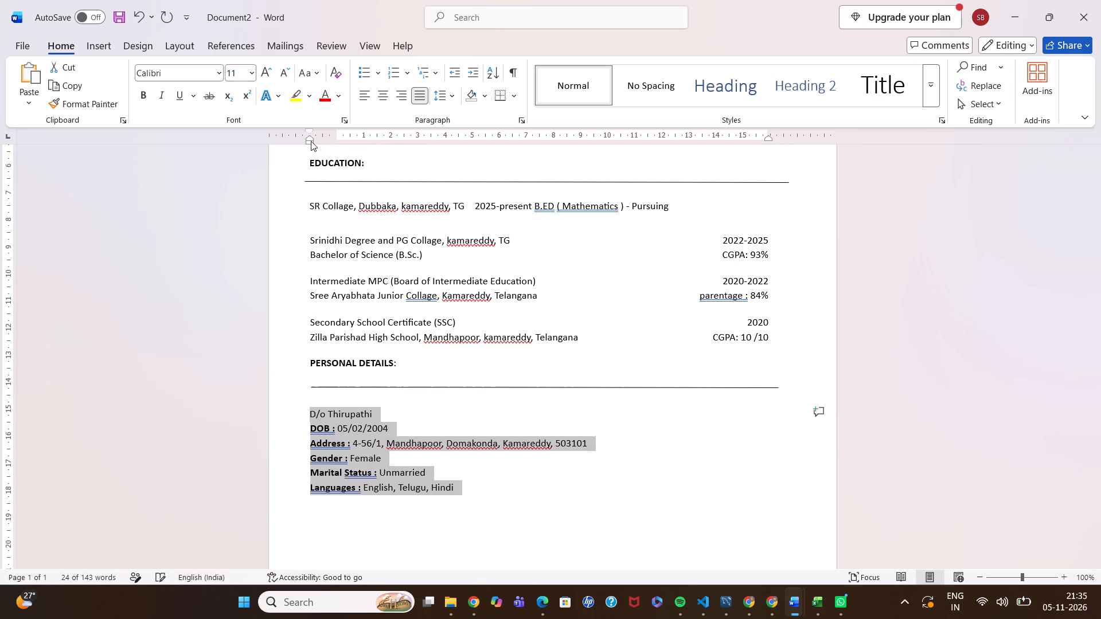
click(477, 402)
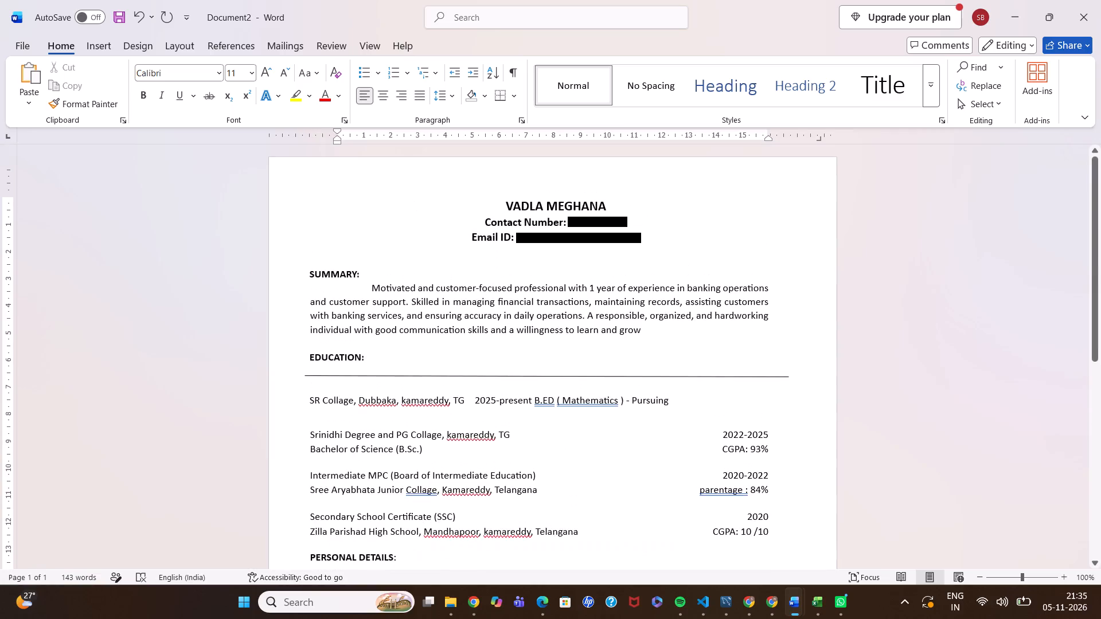
Start a new line below the Languages line, leaving one empty line between them.
scroll(477, 402, down, 1)
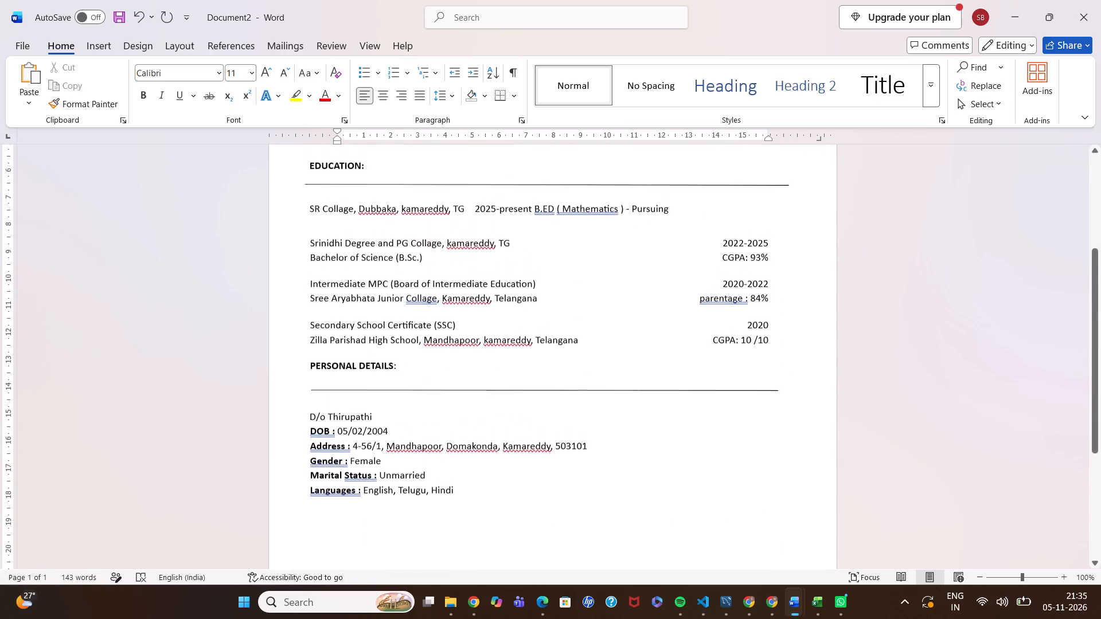
scroll(477, 402, down, 1)
click(469, 368)
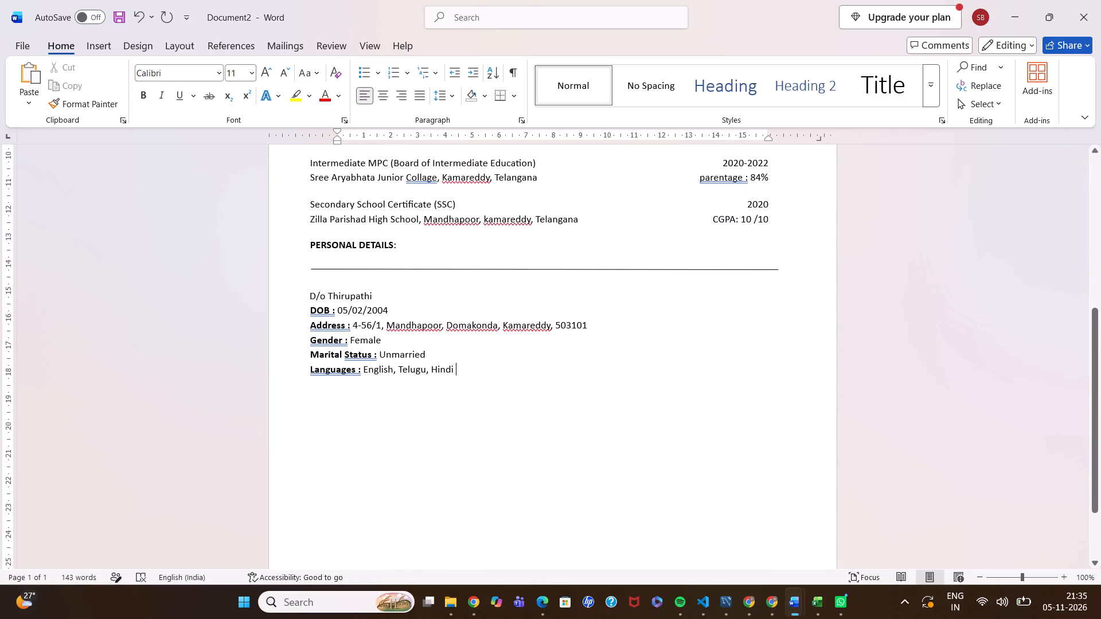
key(Return)
key(Return)
key(Return)
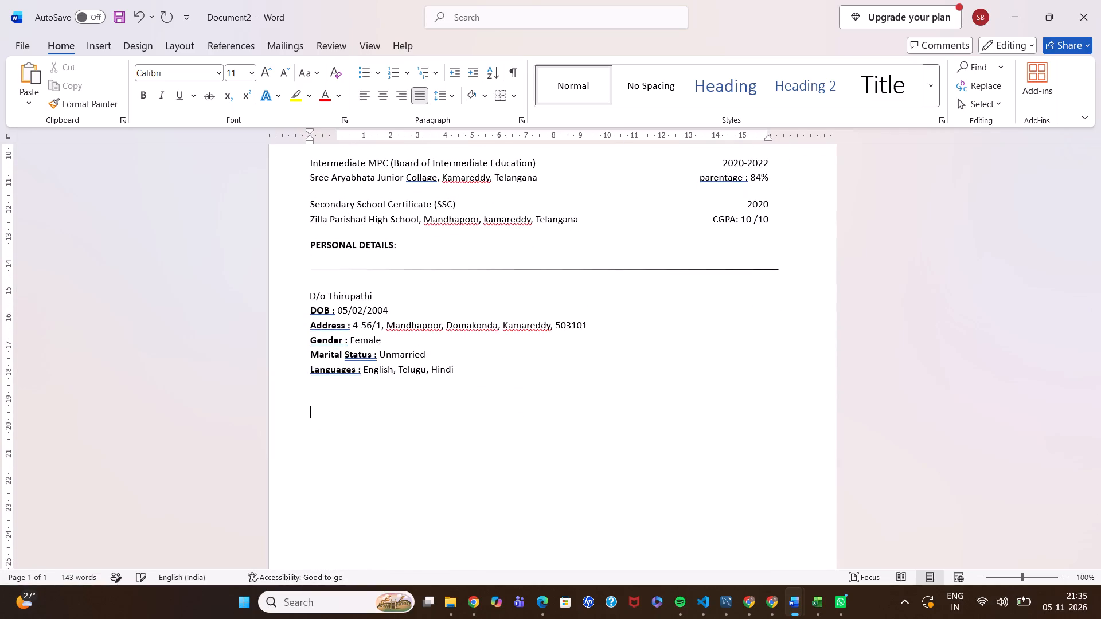
key(BackSpace)
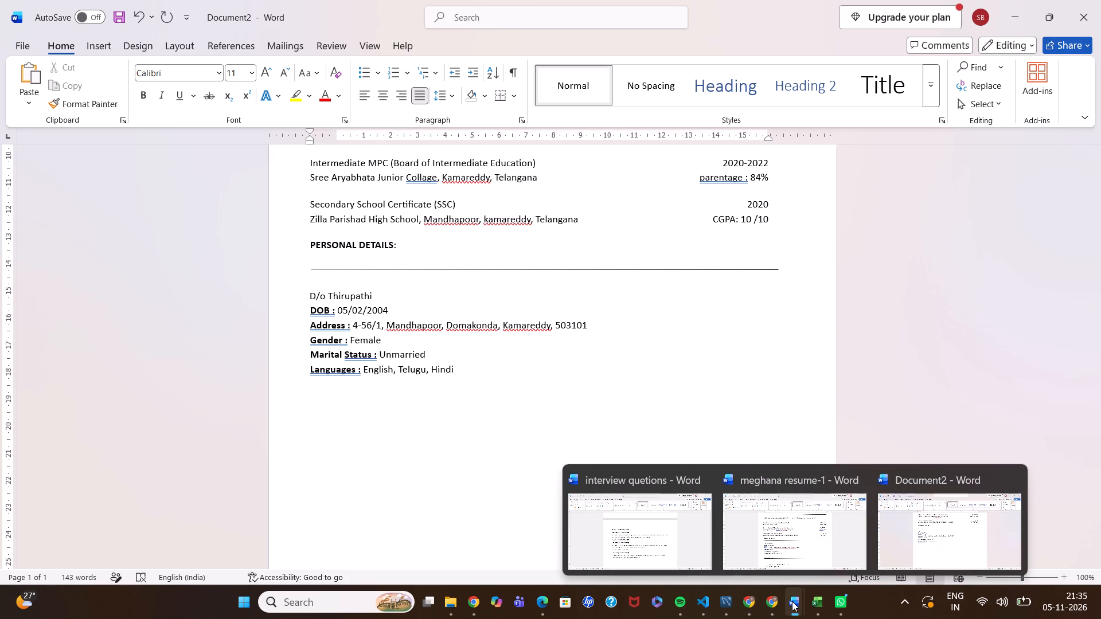
Check the section after personal details in the original resume and enter the heading "TECHNICAL SKILS:" on Document2's new line.
click(797, 541)
scroll(520, 448, down, 1)
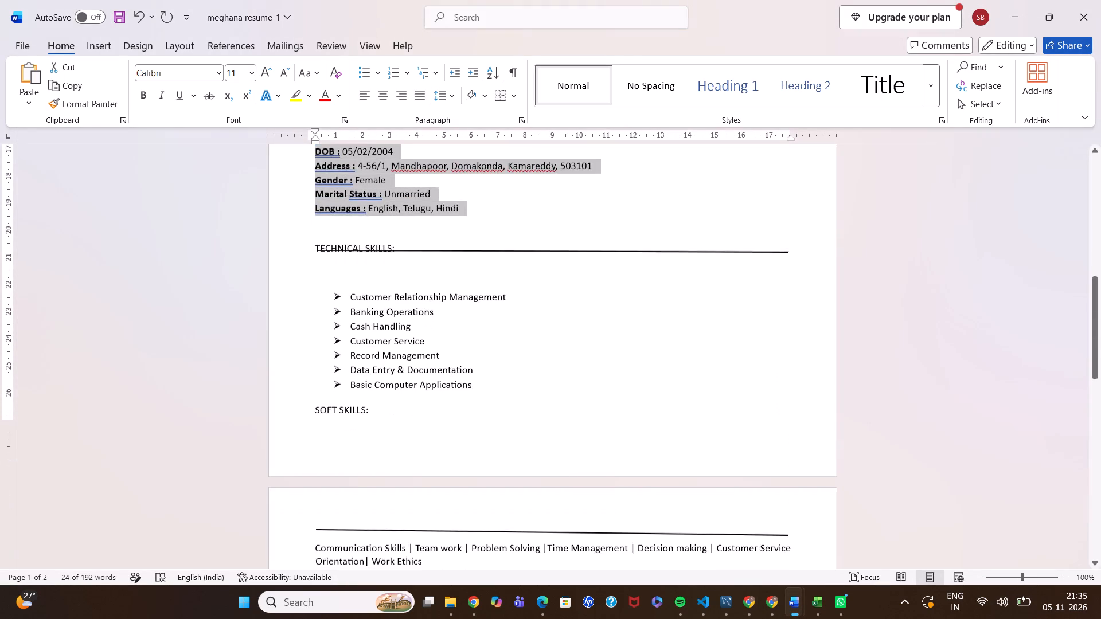
scroll(520, 448, down, 1)
scroll(520, 448, up, 1)
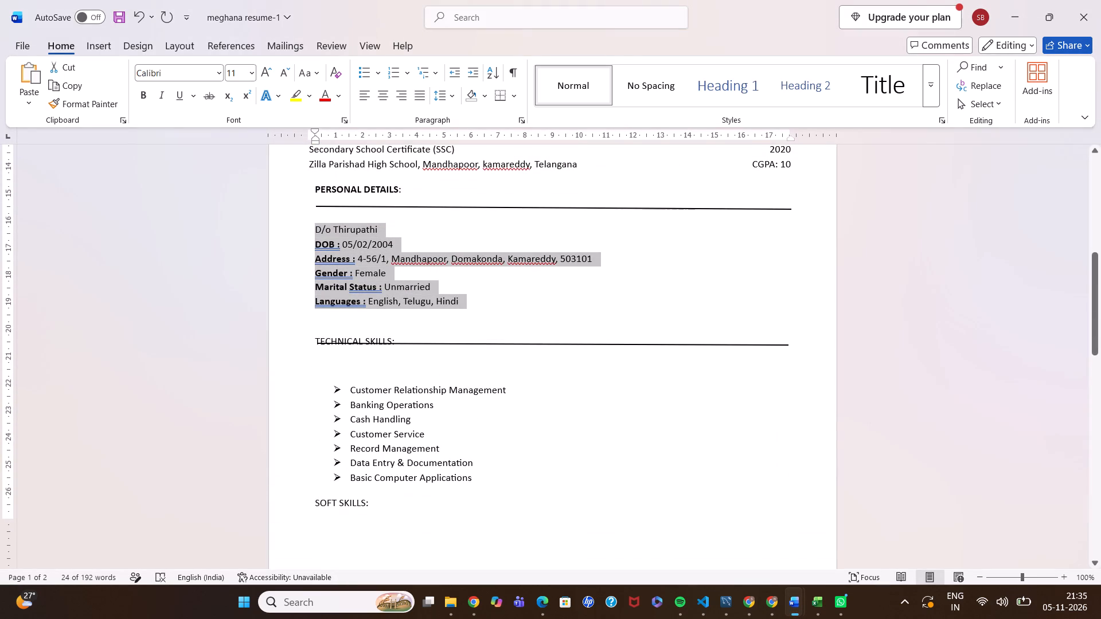
click(399, 340)
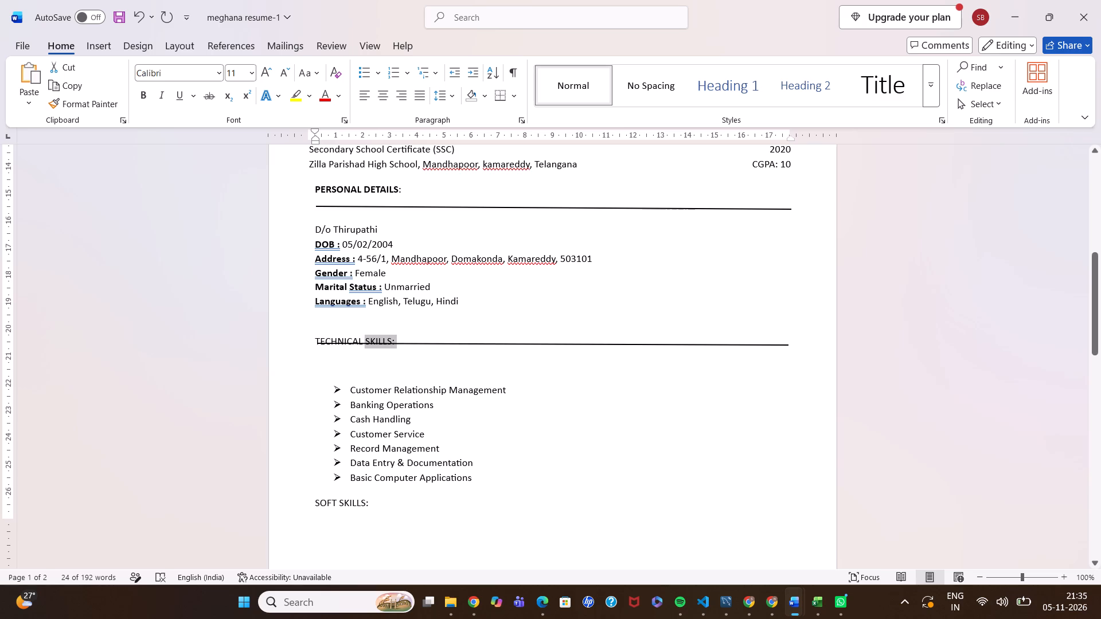
click(417, 334)
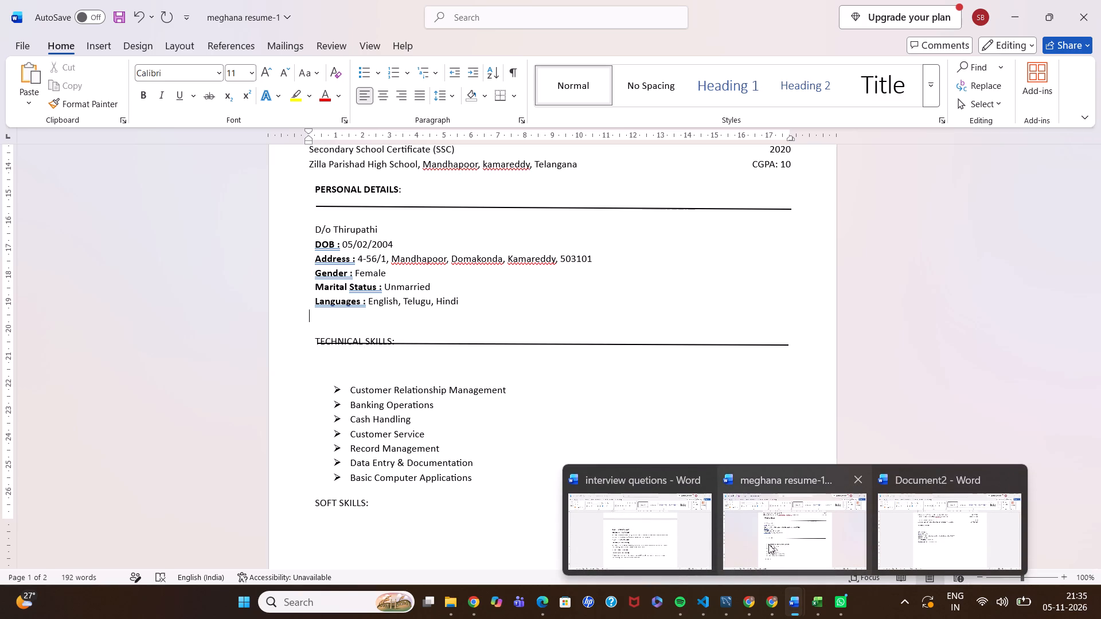
click(929, 549)
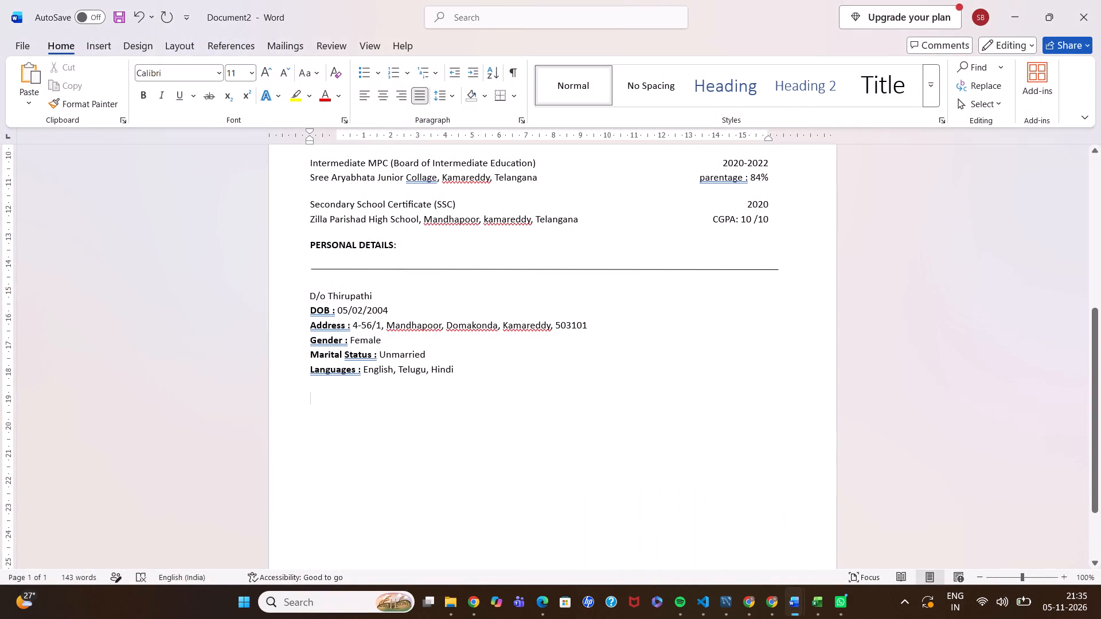
text(TECHNI)
text(CAL)
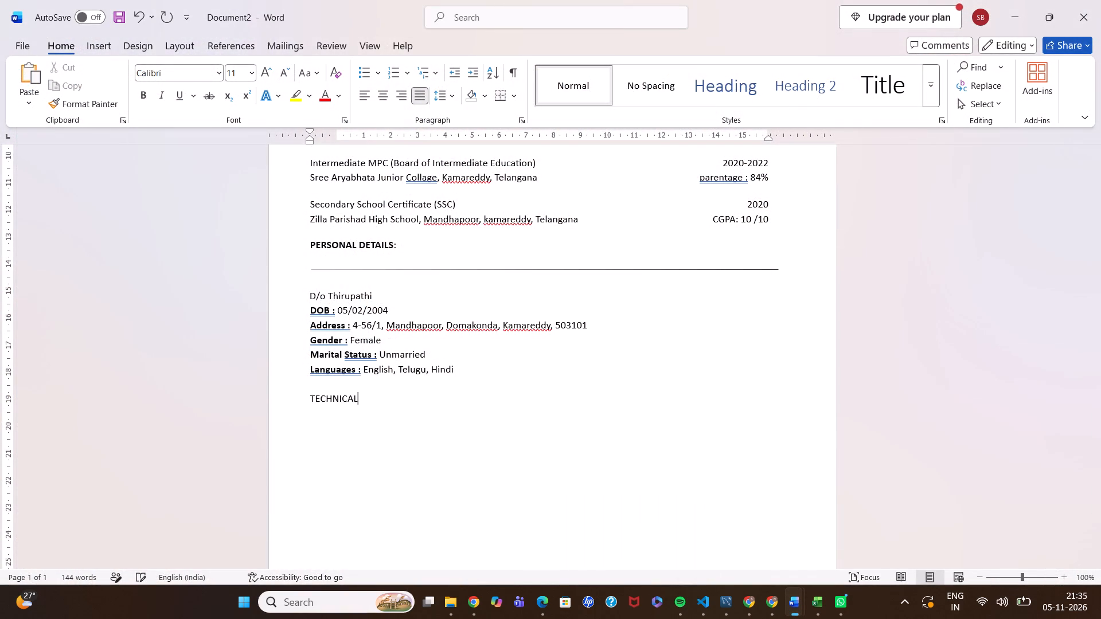
key(space)
text(SKILS)
text(:)
key(space)
Make the "TECHNICAL SKILS:" heading bold.
drag(389, 395, 349, 400)
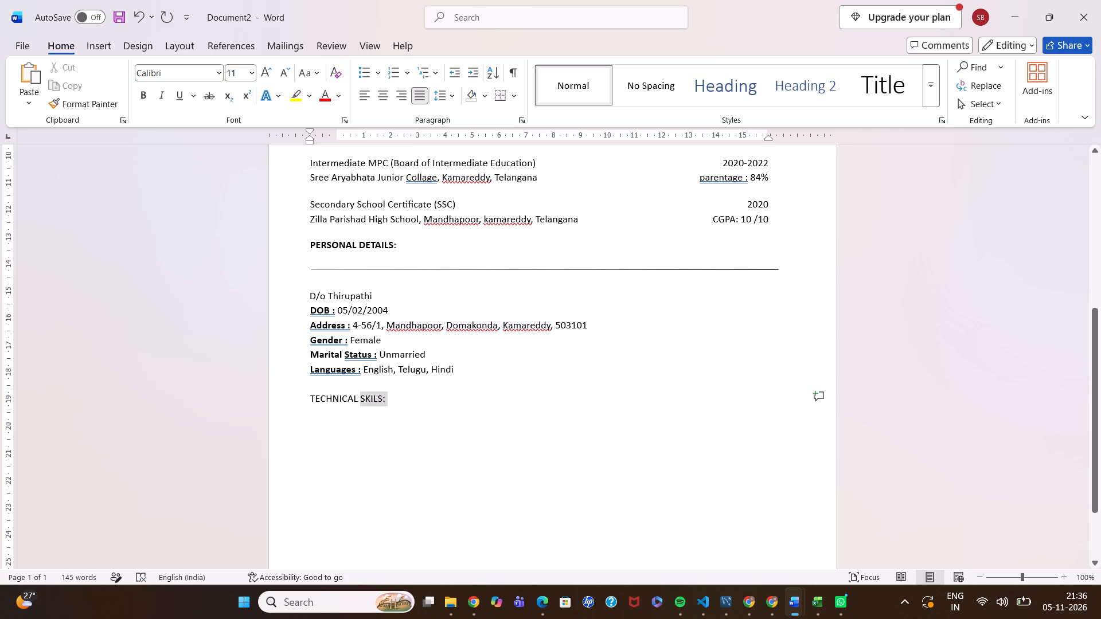
drag(349, 400, 314, 399)
key(ctrl+b)
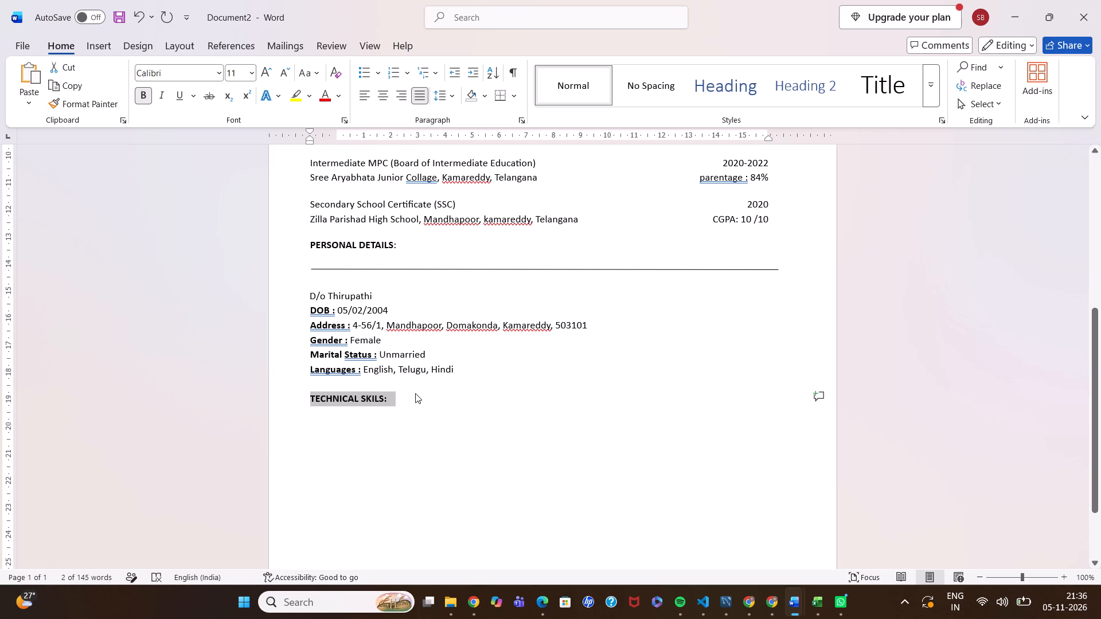
Add four empty lines below the "TECHNICAL SKILS:" heading.
click(413, 394)
key(Return)
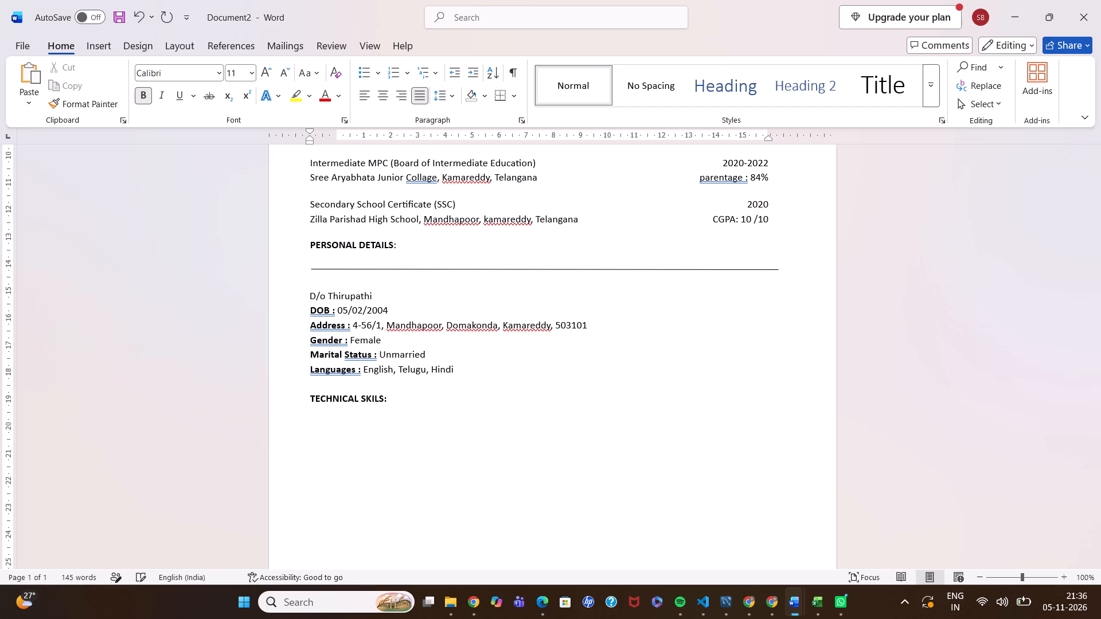
key(Return)
key(Return)
key(Return)
Draw a black line about 17.4 cm long across the page directly below the "TECHNICAL SKILS:" heading.
click(314, 413)
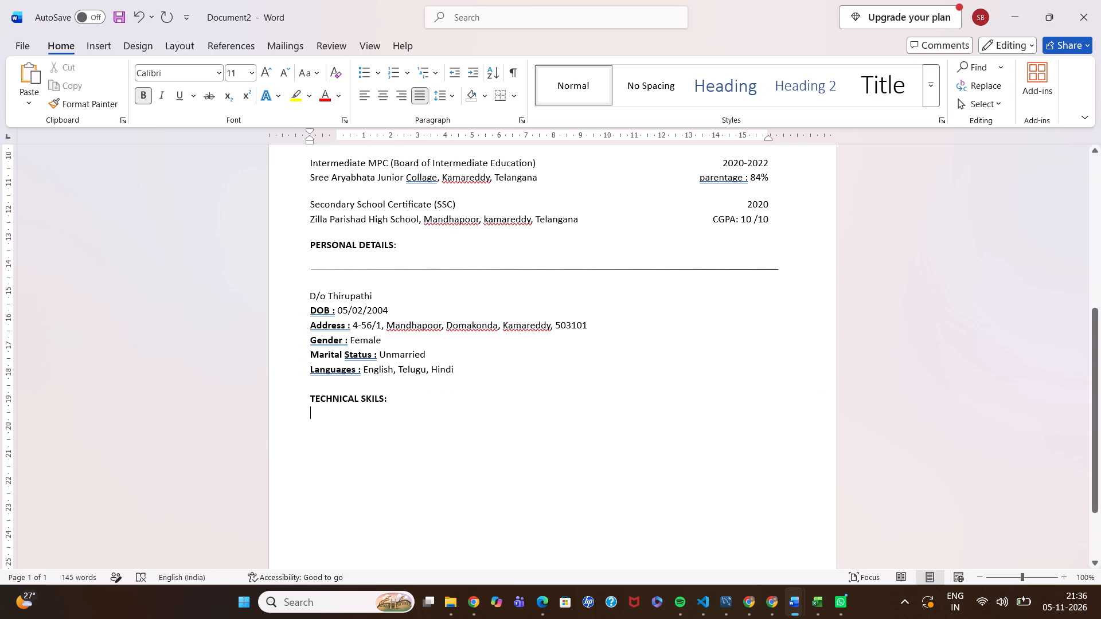
click(100, 42)
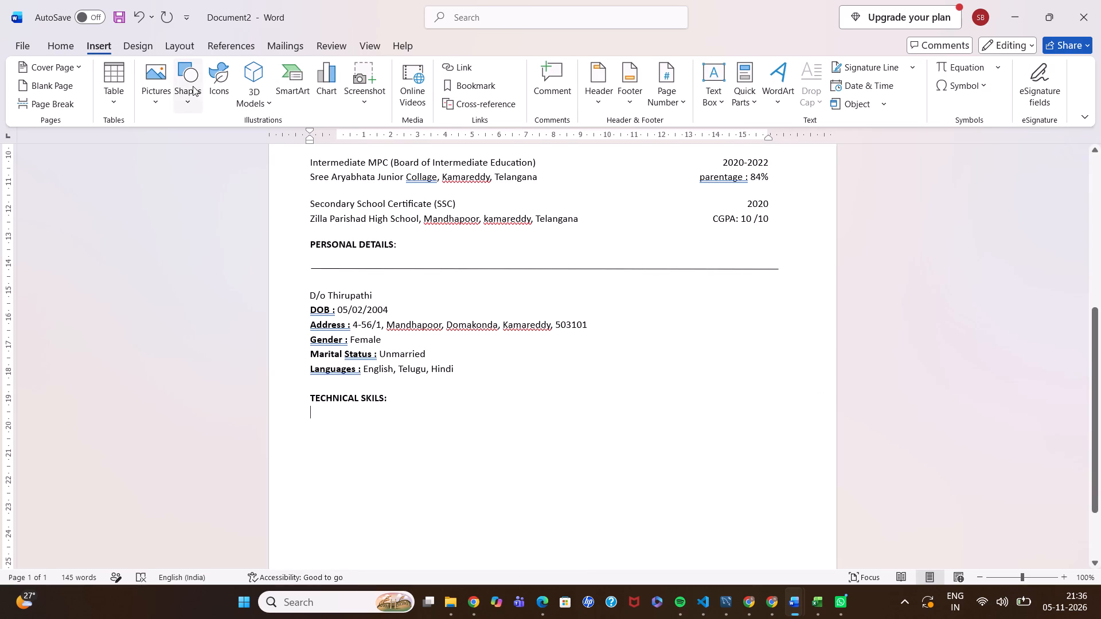
click(192, 85)
click(200, 143)
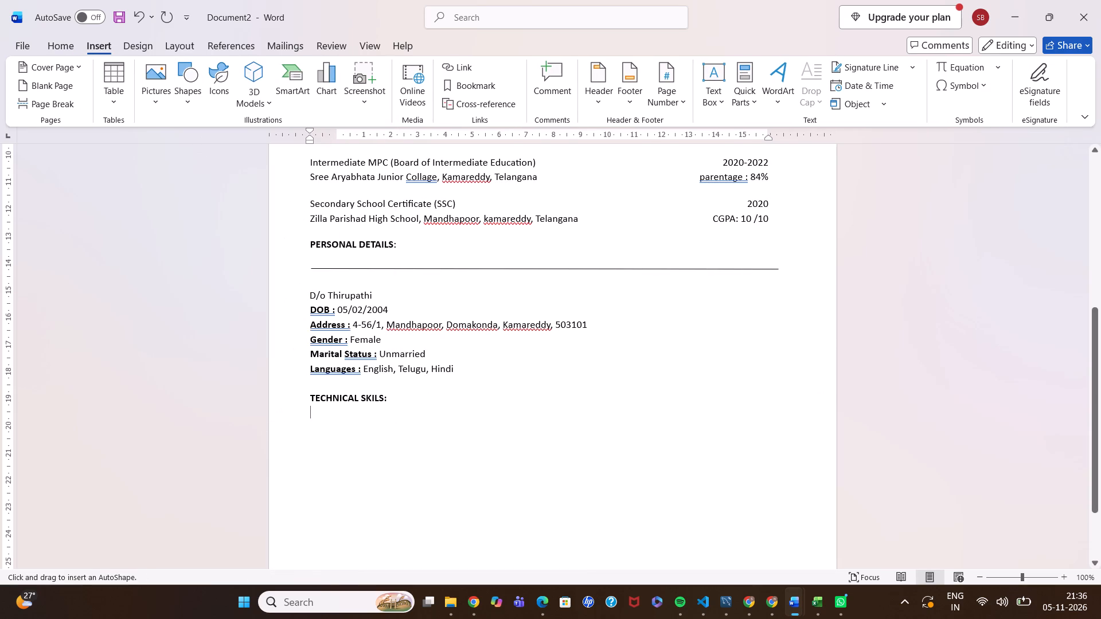
drag(309, 413, 329, 412)
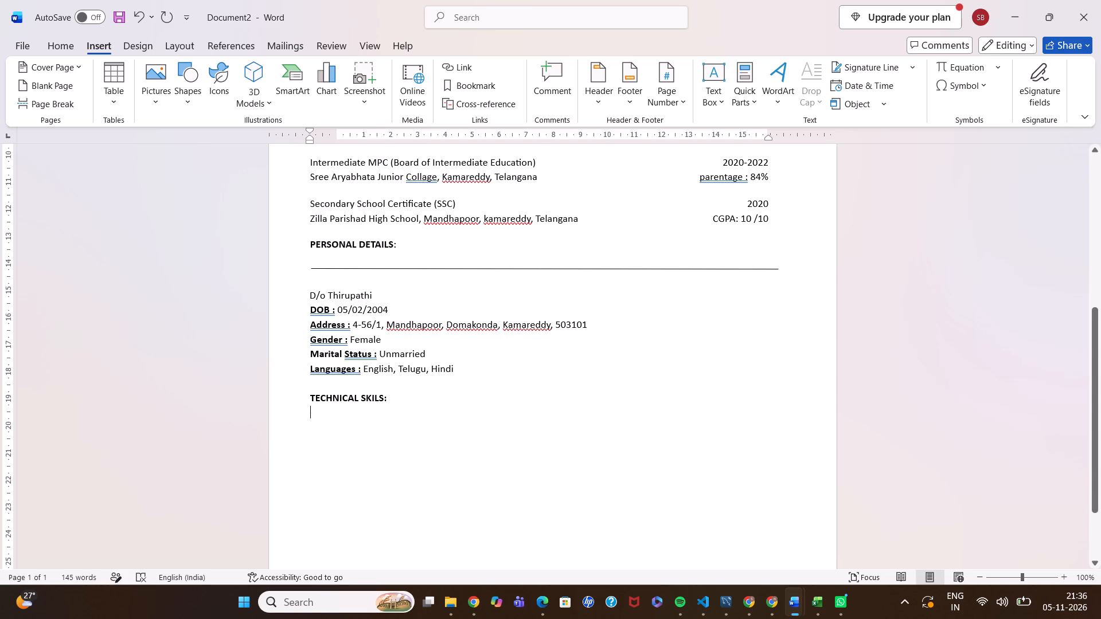
drag(329, 412, 782, 414)
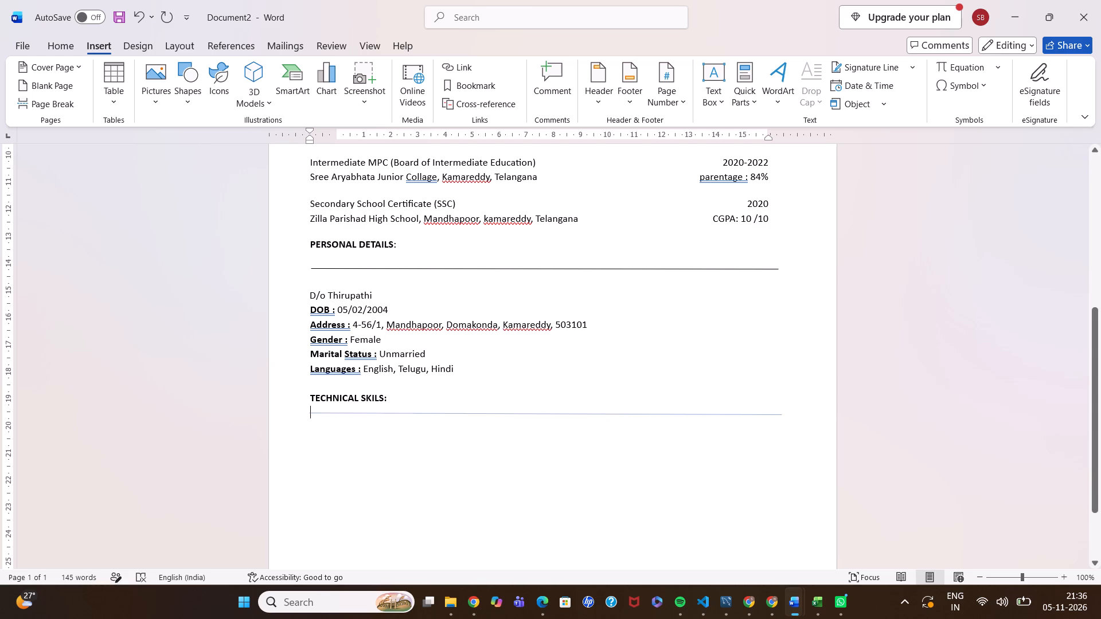
drag(782, 414, 812, 416)
drag(812, 416, 783, 412)
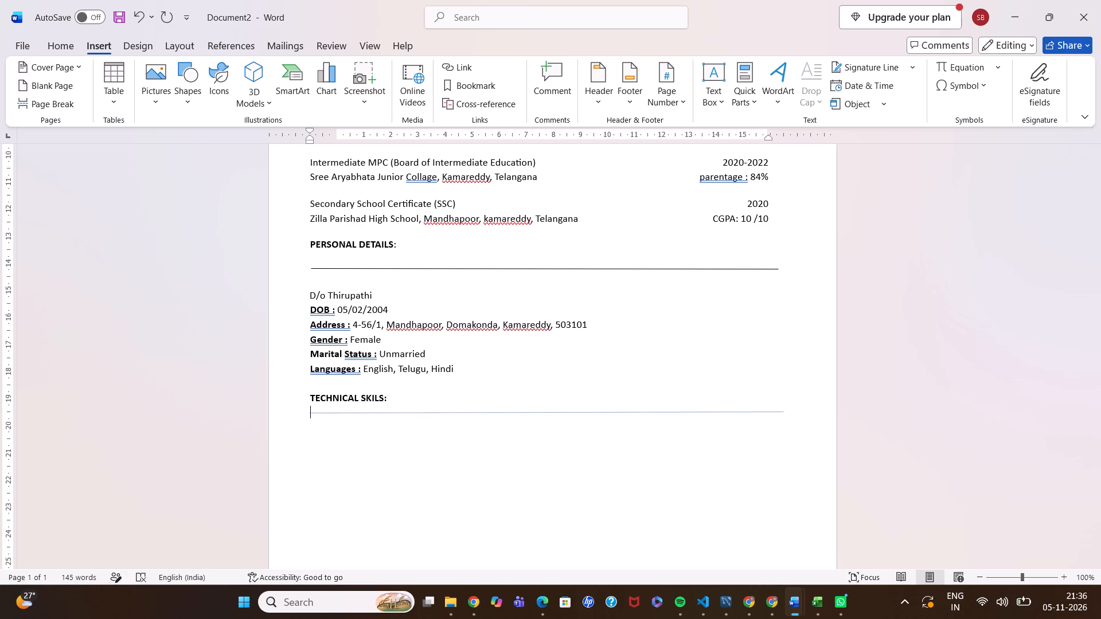
drag(783, 412, 782, 417)
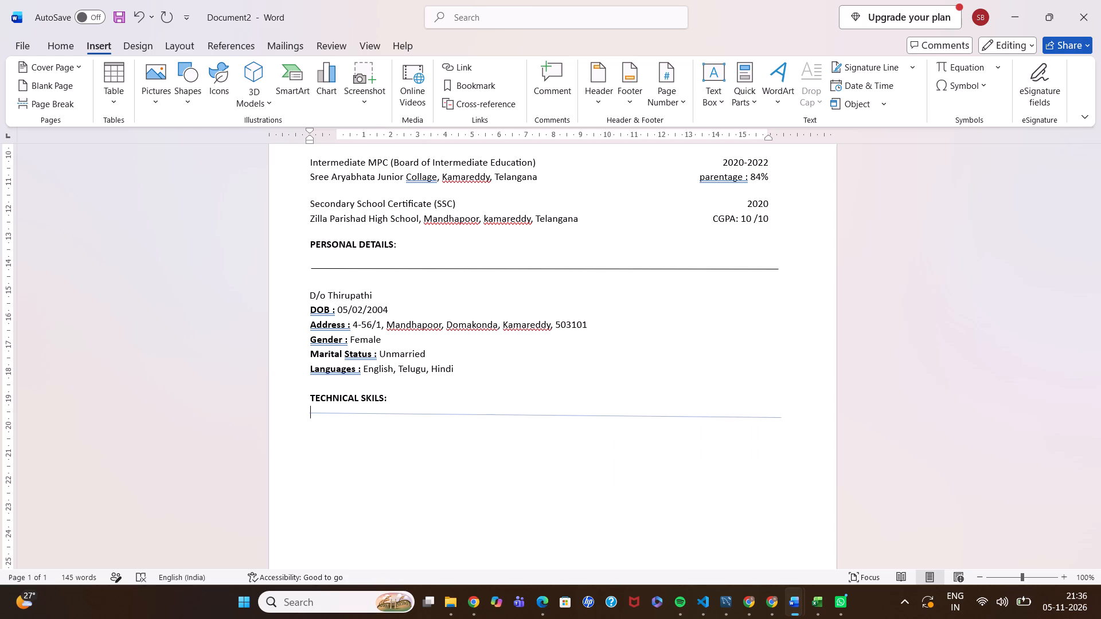
drag(782, 417, 782, 417)
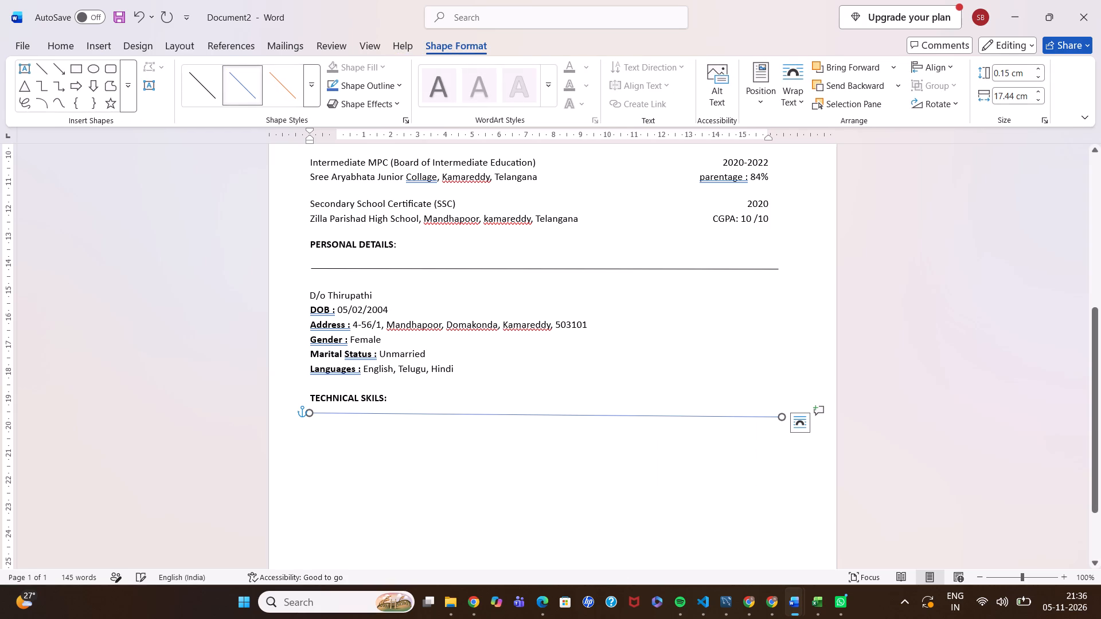
click(205, 96)
Add ten empty lines below the black line under "TECHNICAL SKILS:", extending the document onto a second page.
scroll(485, 361, down, 2)
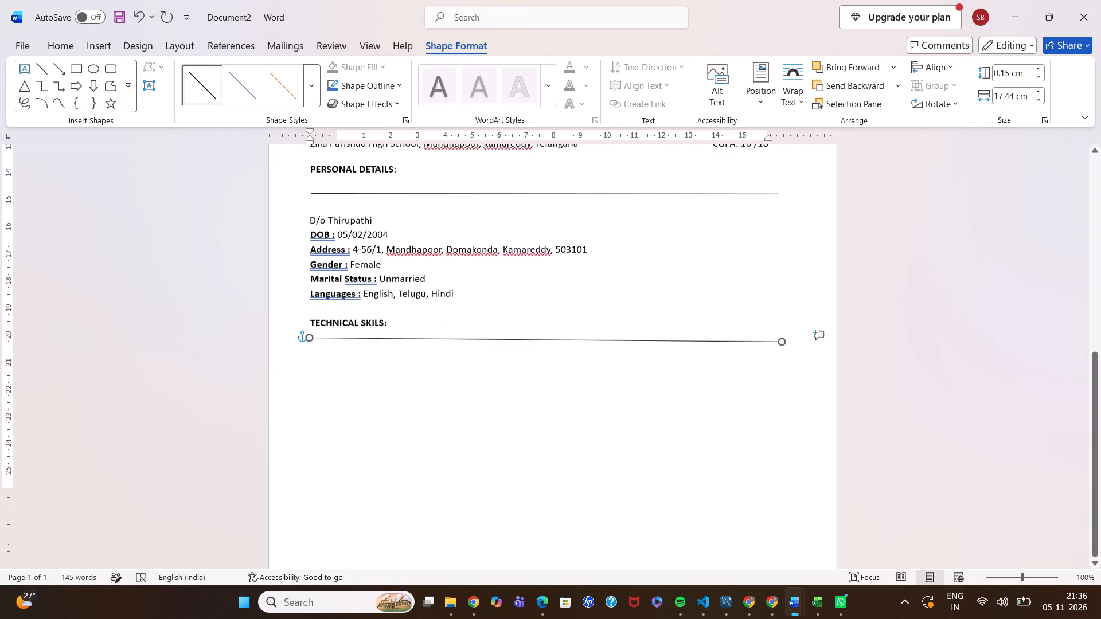
scroll(485, 361, down, 2)
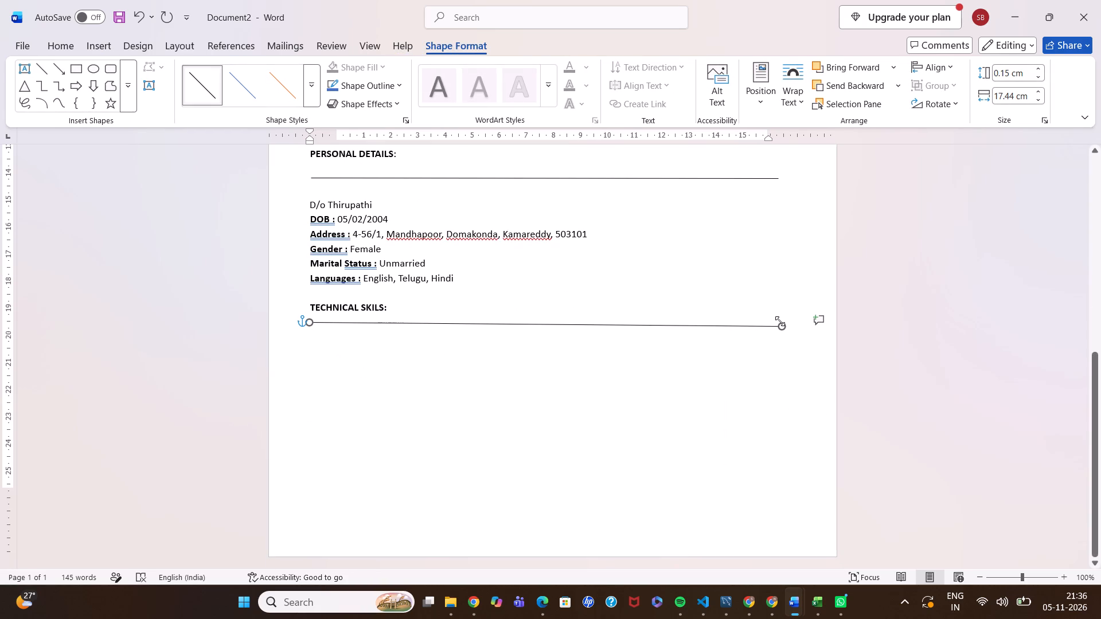
scroll(717, 351, down, 1)
click(307, 346)
key(Return)
key(Return)
key(Return)
key(Return)
key(Return)
key(Return)
key(Return)
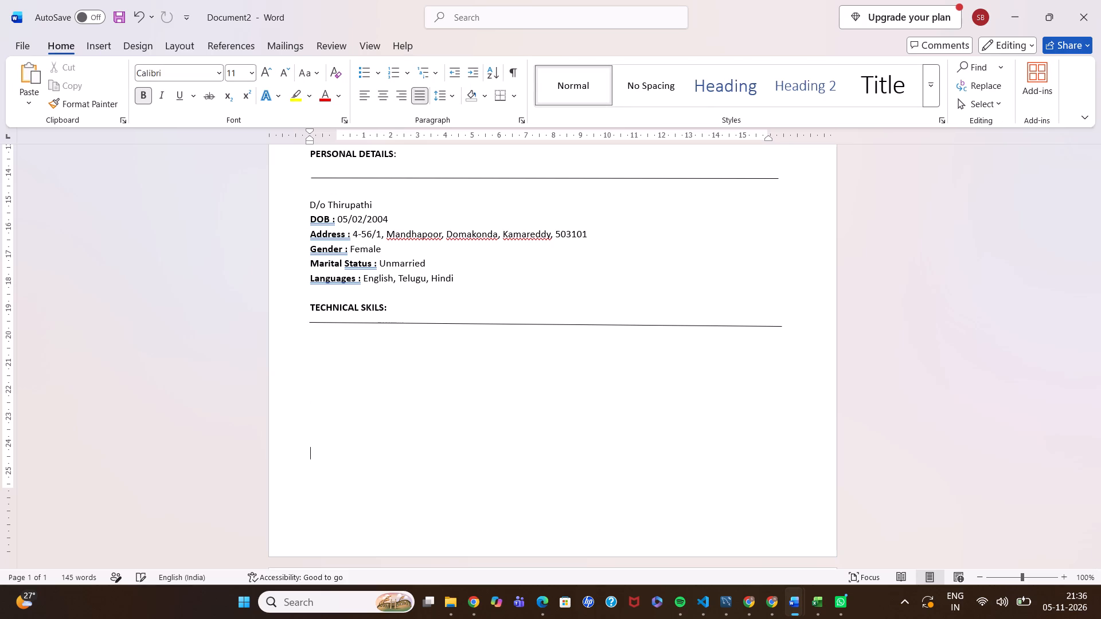
key(Return)
key(Return)
key(Return)
Adjust the far end of the line under "TECHNICAL SKILS:" so that the line runs closer to horizontal.
scroll(329, 347, down, 1)
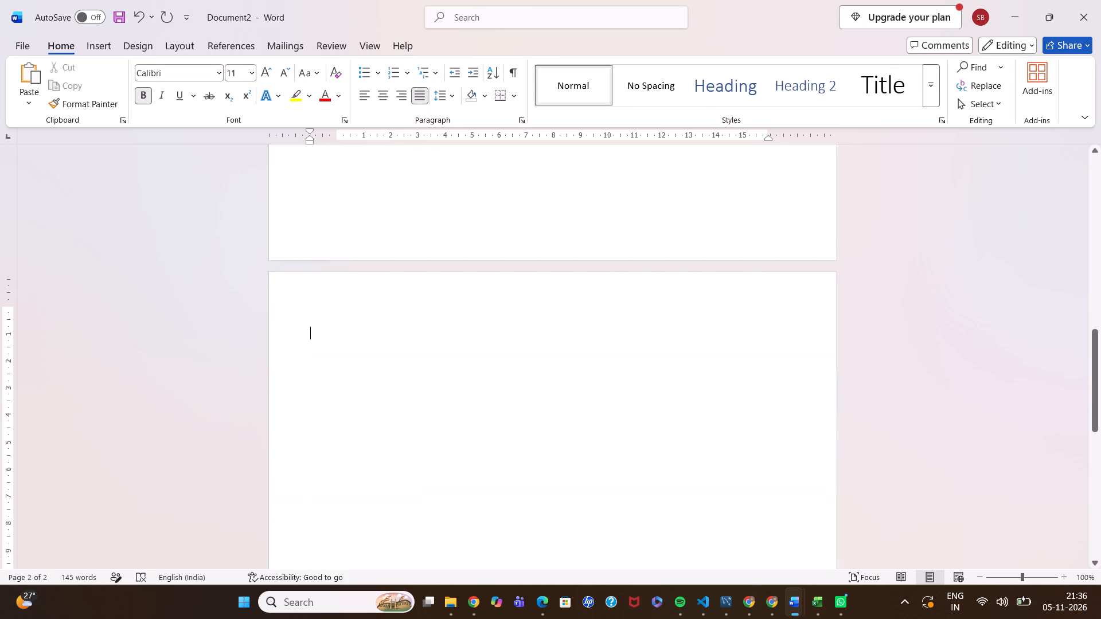
scroll(329, 347, down, 1)
scroll(329, 347, up, 1)
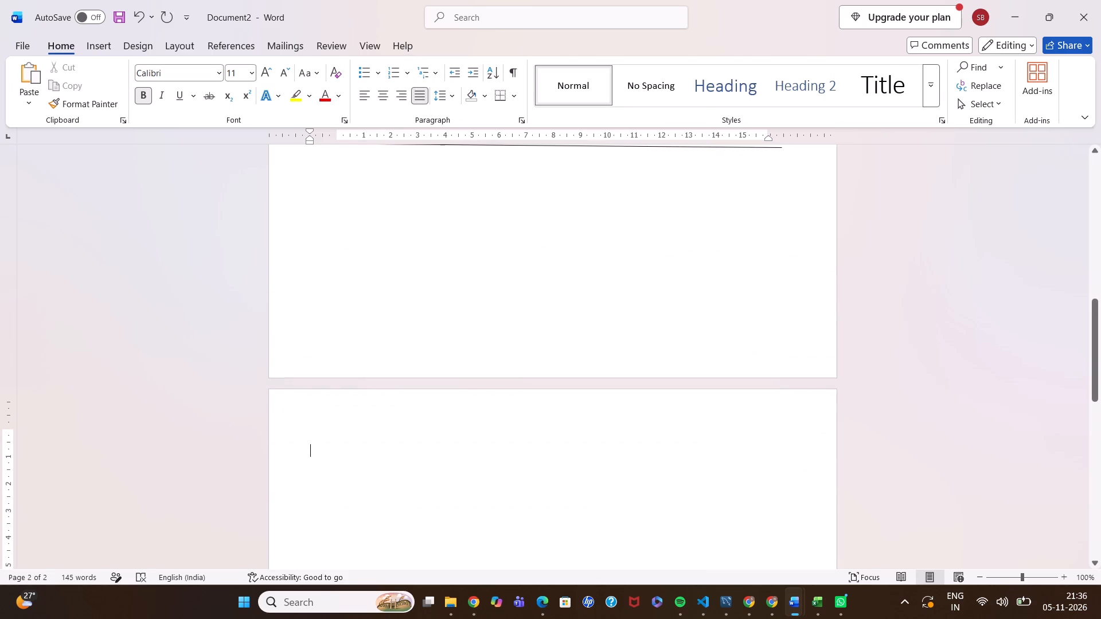
scroll(329, 347, up, 1)
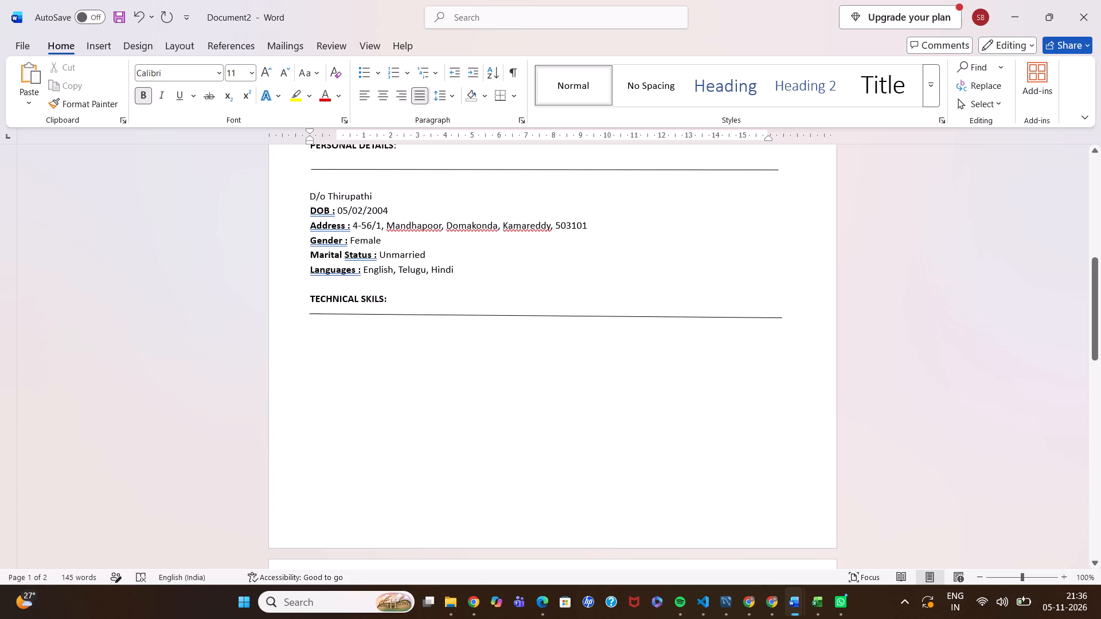
click(716, 321)
click(740, 314)
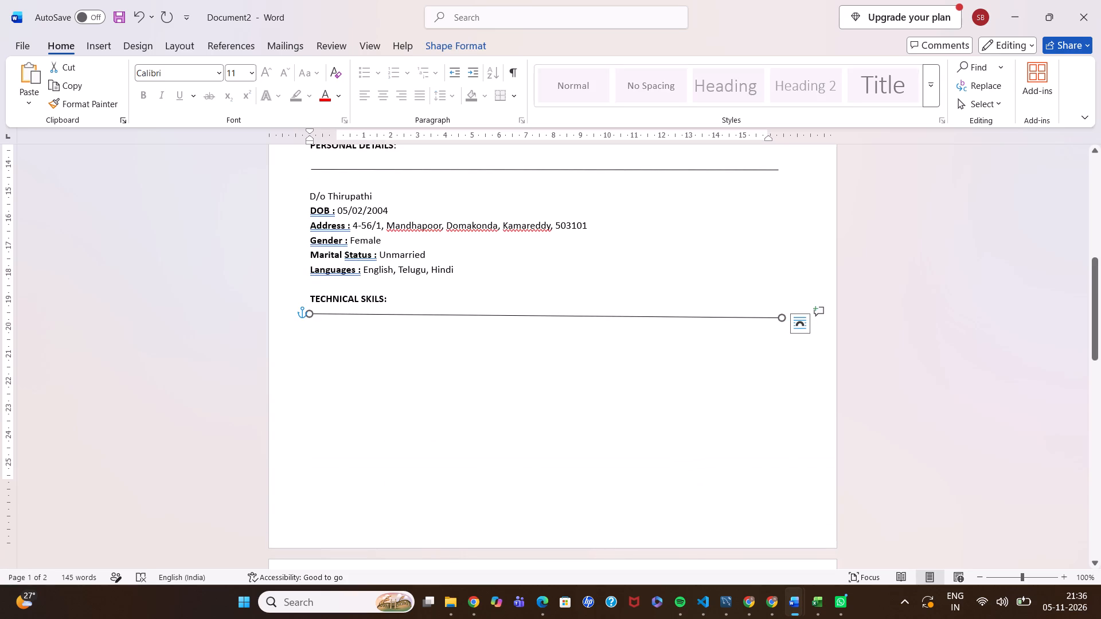
click(782, 318)
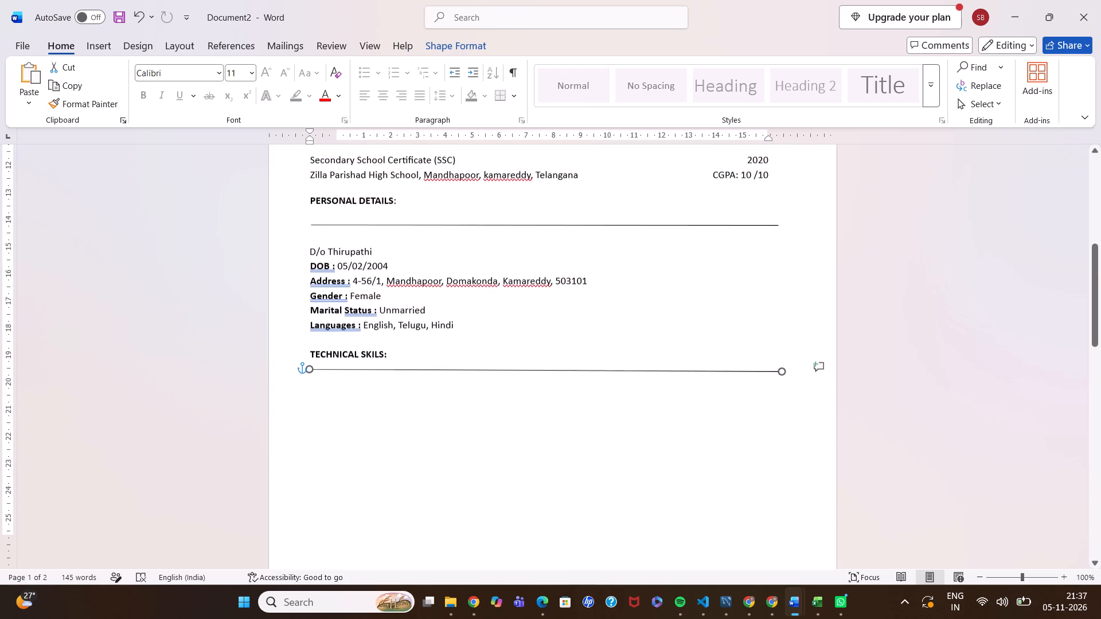
Copy the technical skills bullet list, Customer Relationship Management through Basic Computer Applications, from the original resume to below Document2's "TECHNICAL SKILS:" line.
click(339, 389)
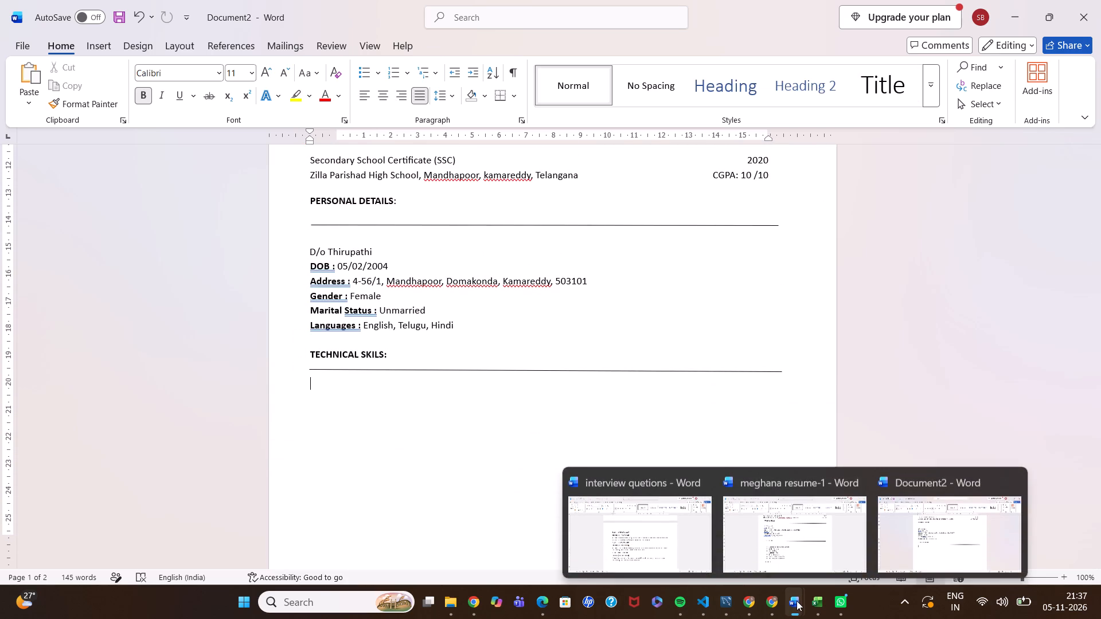
click(781, 547)
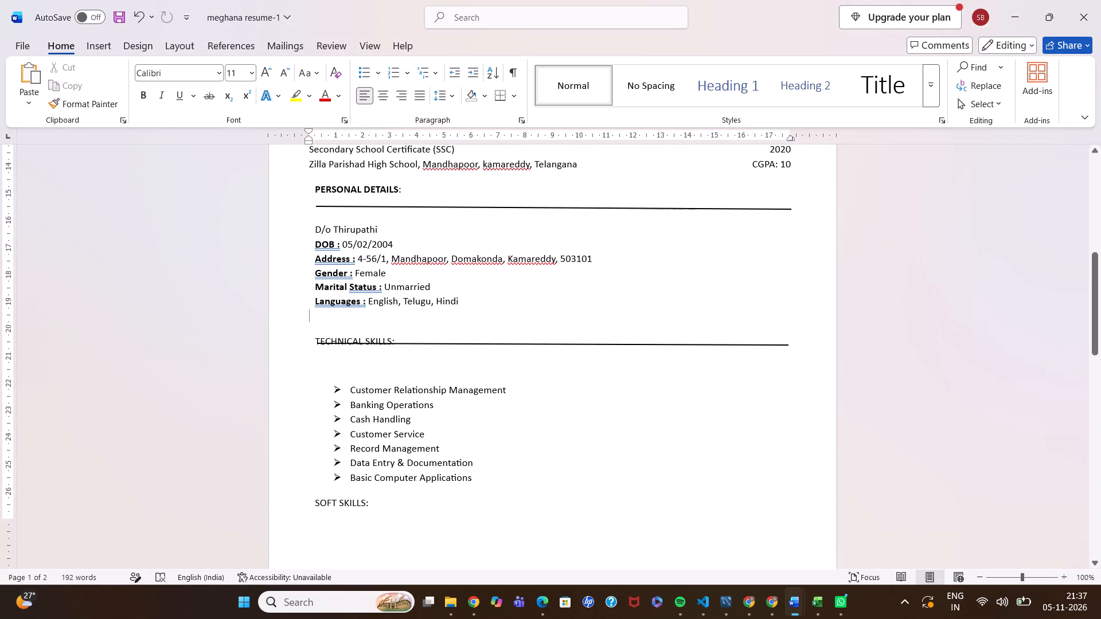
drag(349, 386, 488, 473)
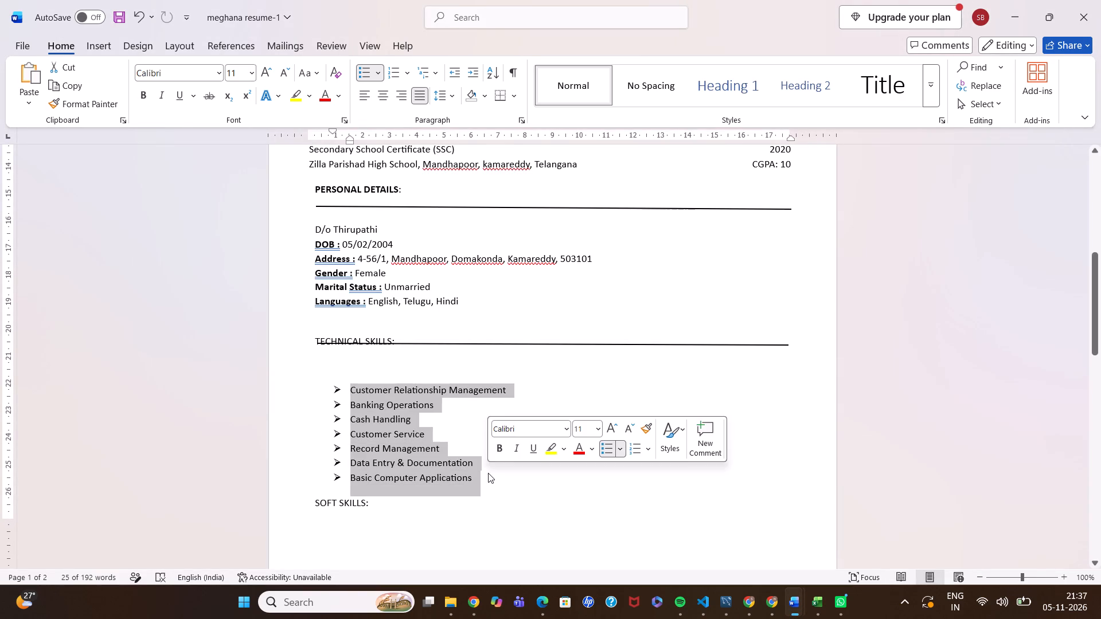
key(ctrl+c)
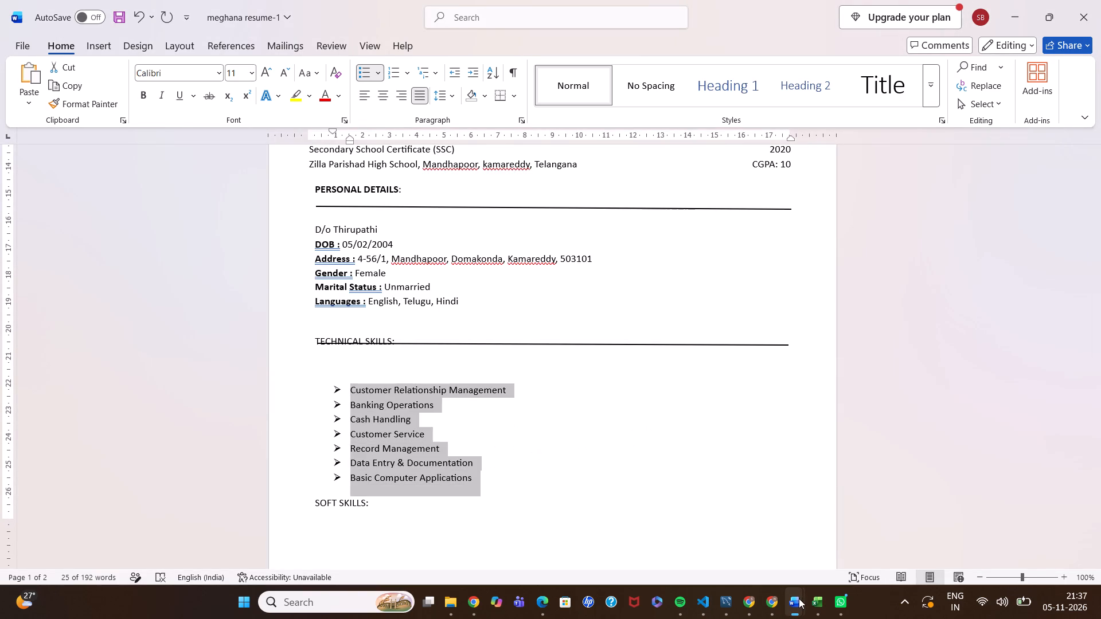
click(938, 528)
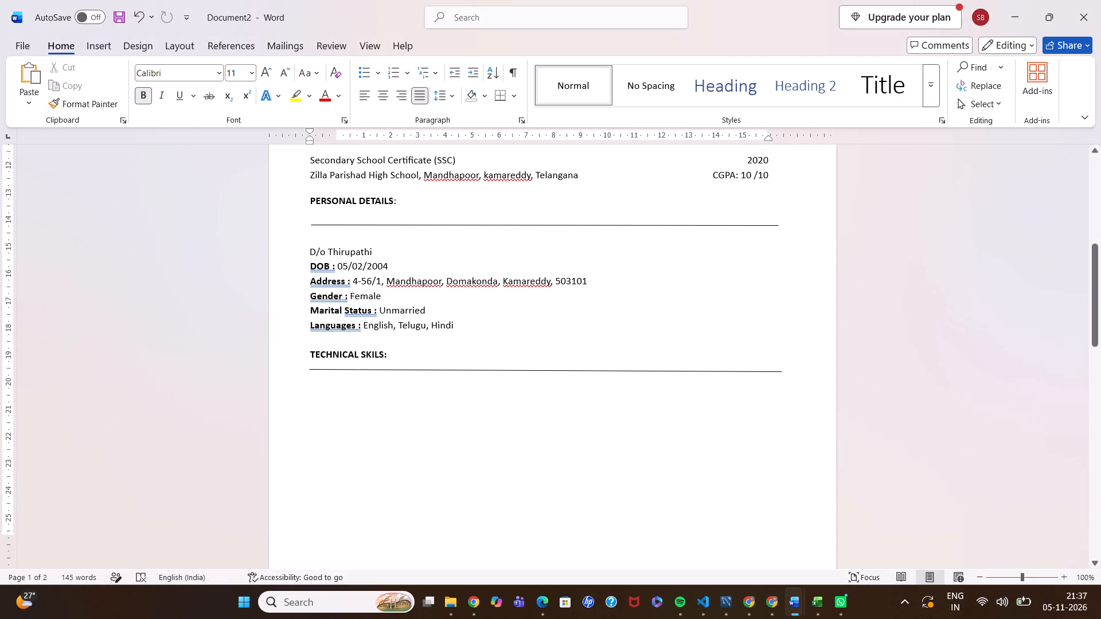
key(ctrl+v)
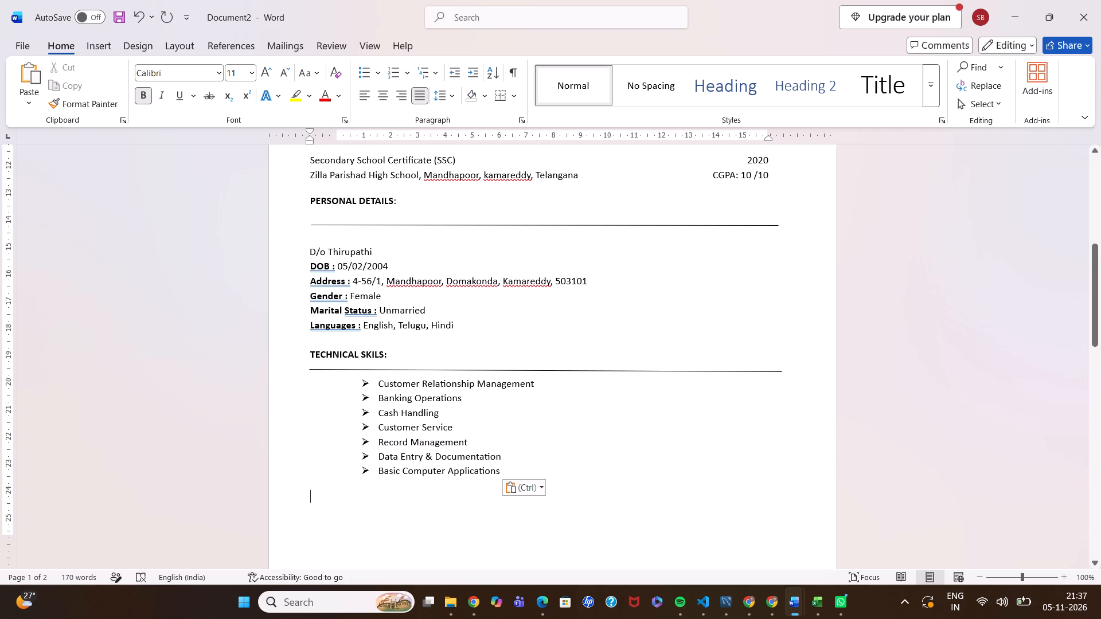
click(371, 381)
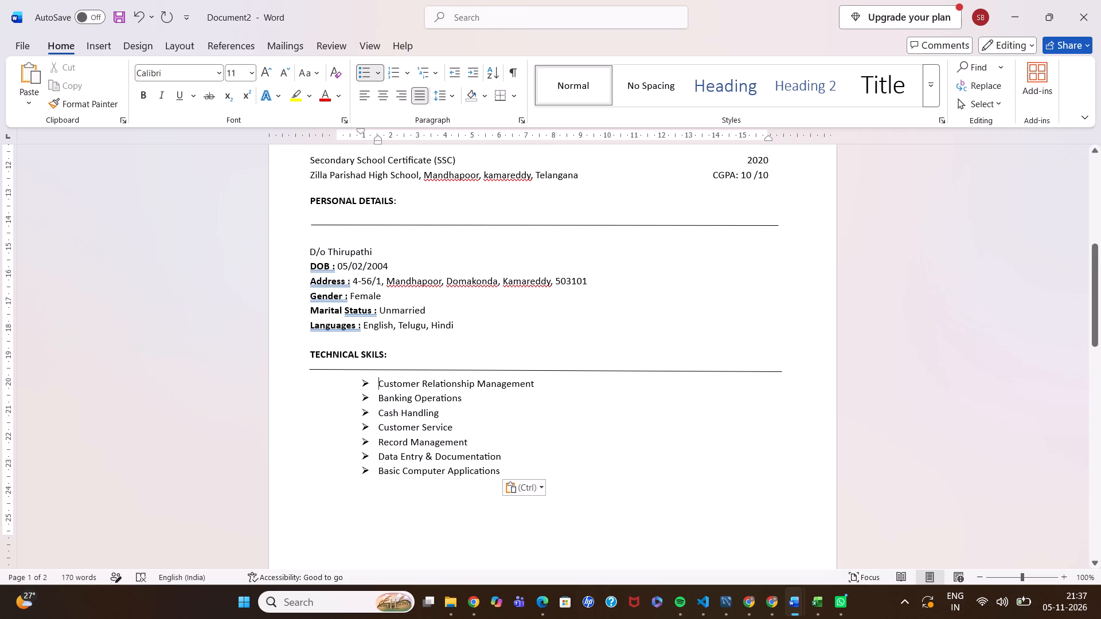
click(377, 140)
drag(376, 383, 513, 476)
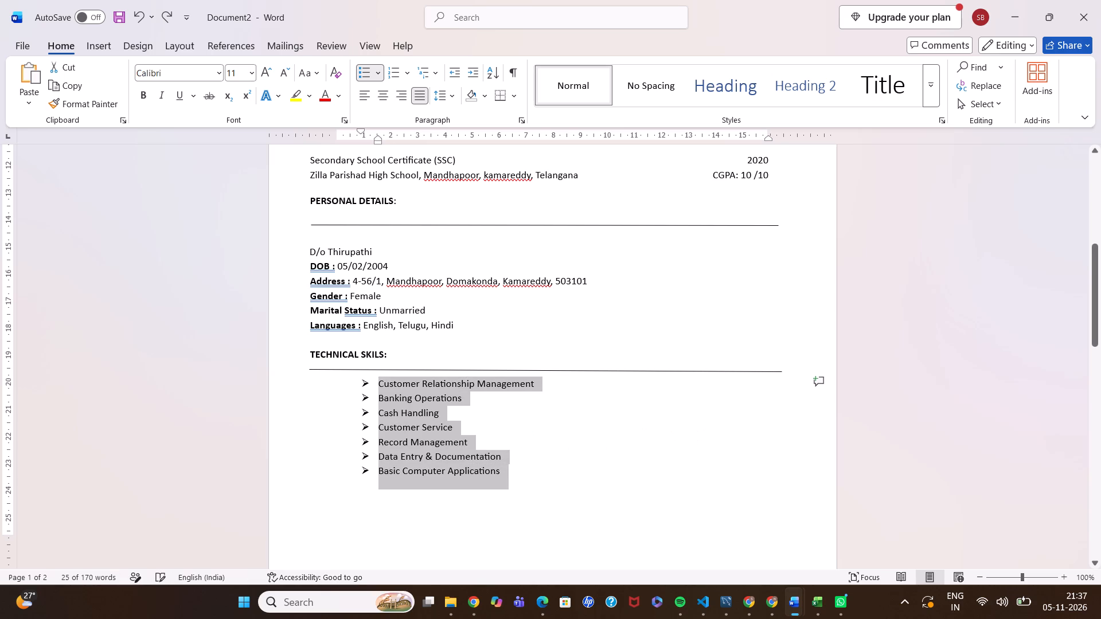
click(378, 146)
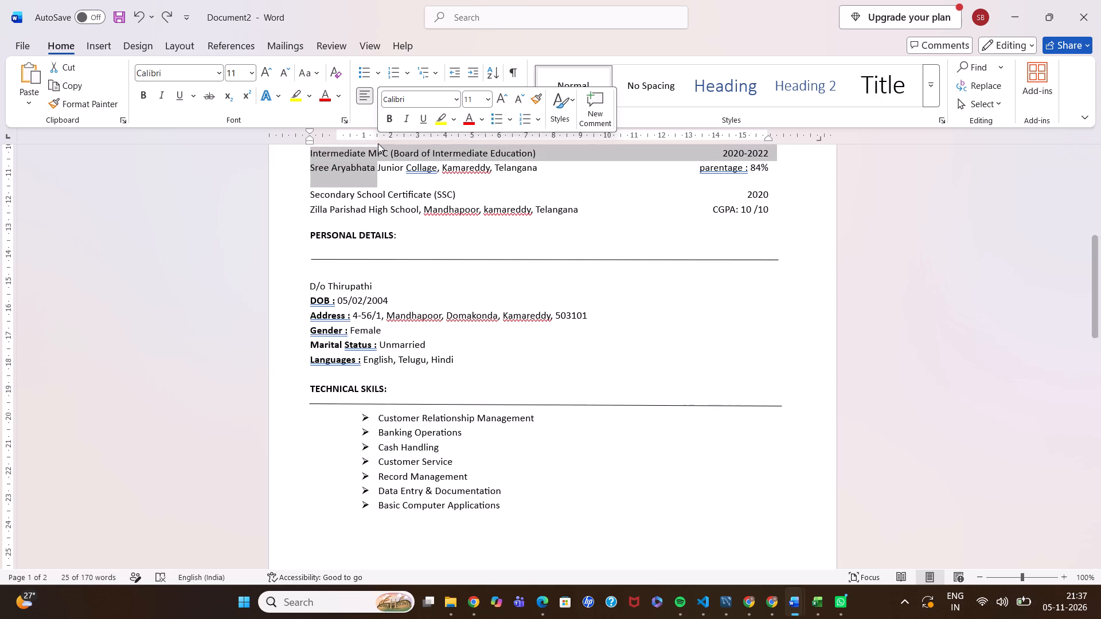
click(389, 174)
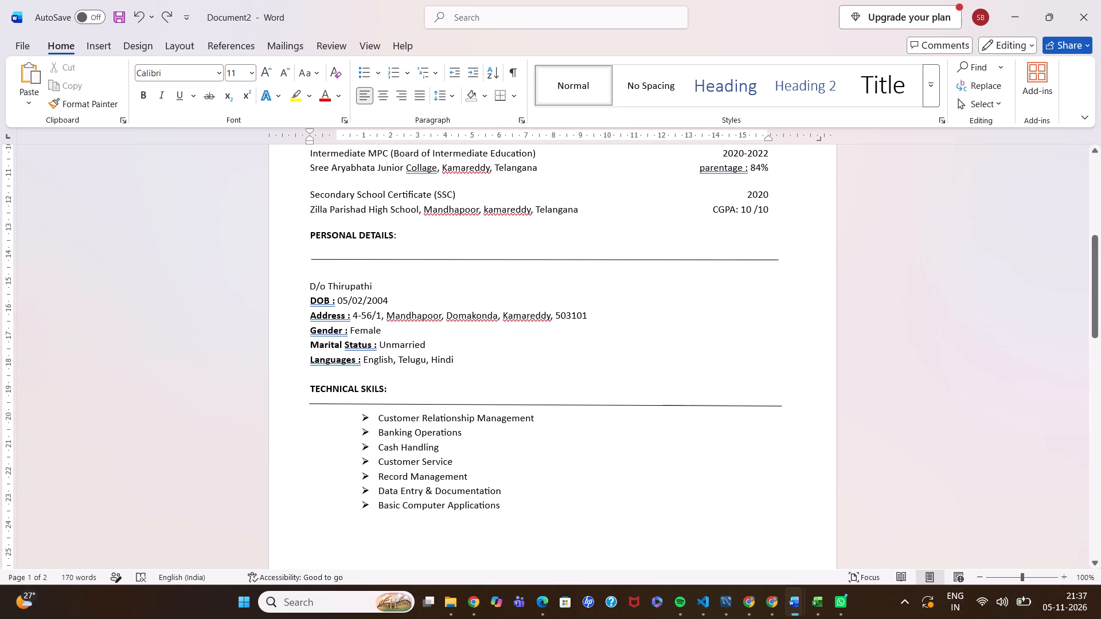
Shift the indent of the whole technical skills list so its bullets line up with the "TECHNICAL SKILS:" heading.
drag(378, 421, 490, 506)
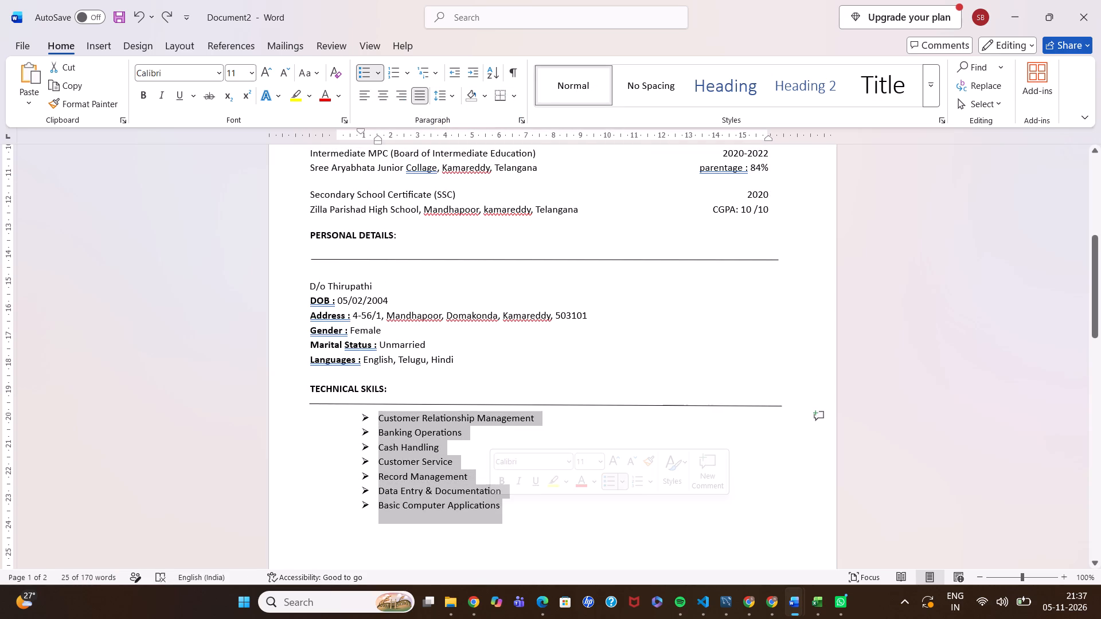
drag(378, 141, 343, 142)
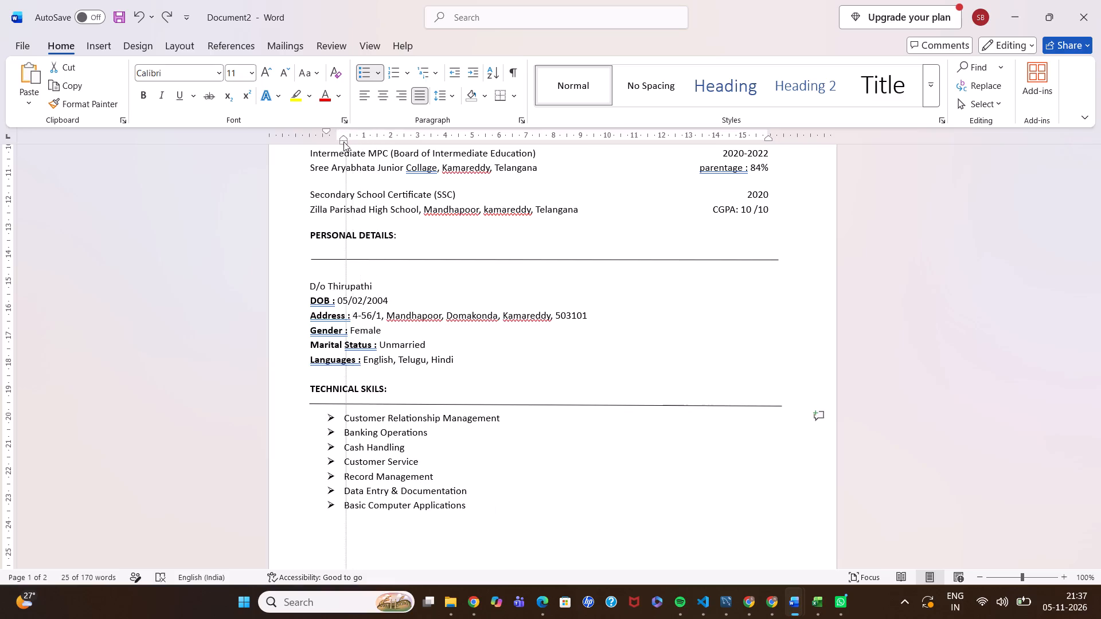
drag(343, 142, 329, 144)
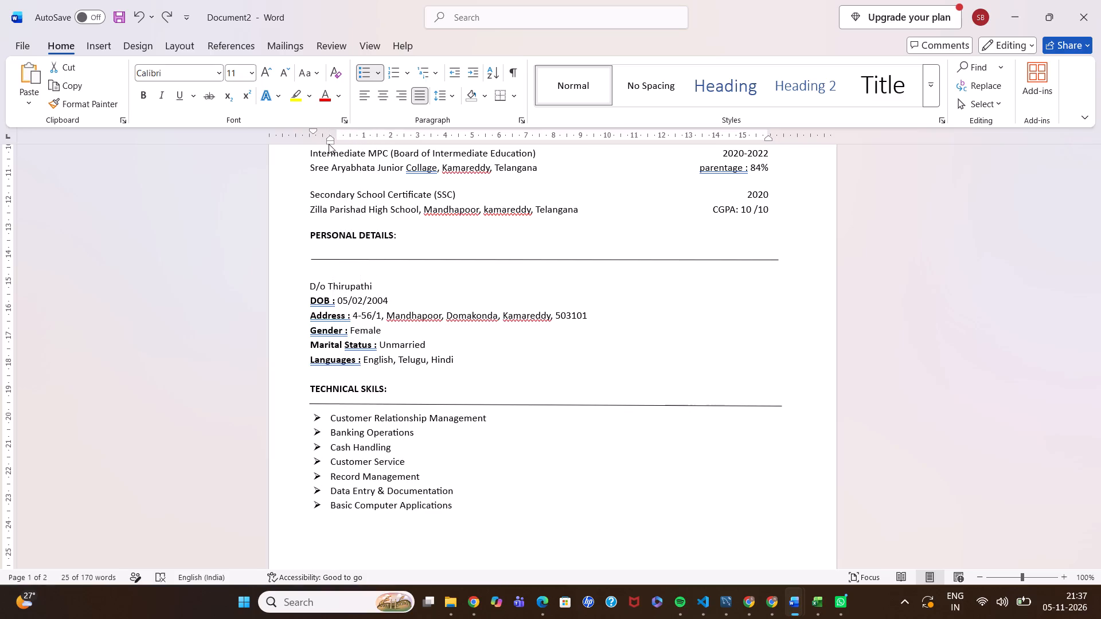
scroll(485, 399, down, 1)
click(473, 414)
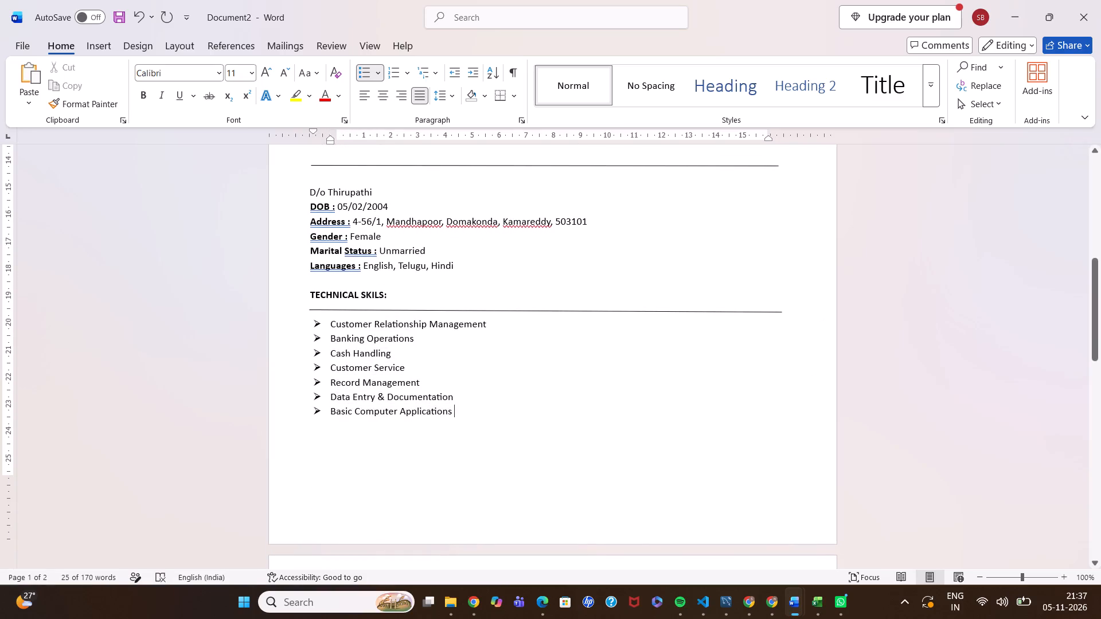
Consult the original resume's next section and add an unbulleted "SOFT SKILS" heading below Document2's technical skills list.
scroll(473, 414, up, 2)
scroll(473, 414, down, 1)
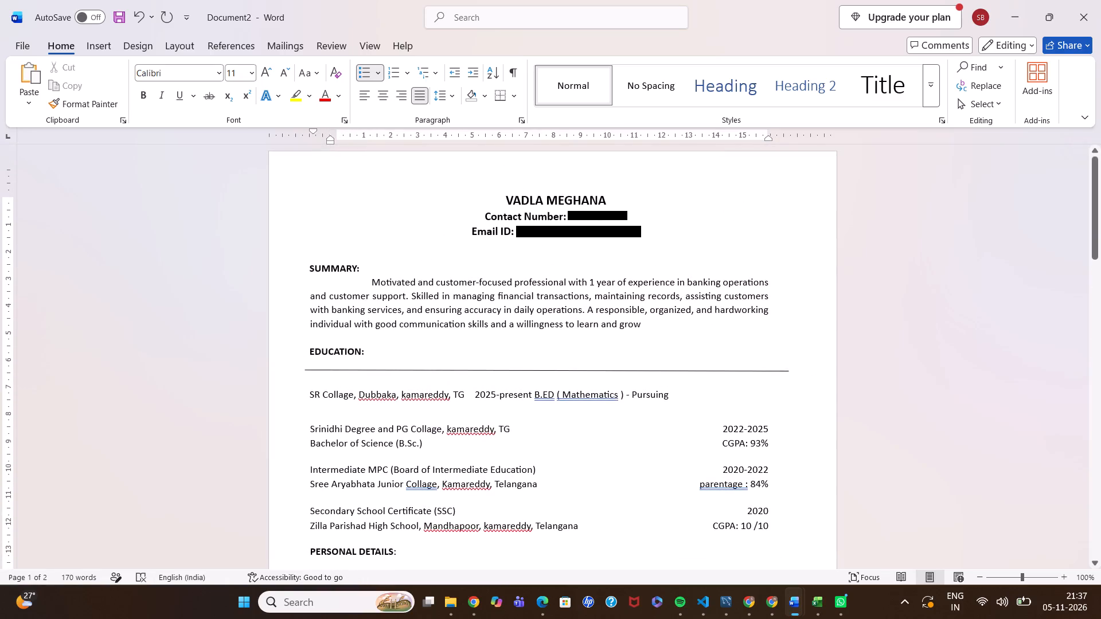
scroll(473, 414, down, 3)
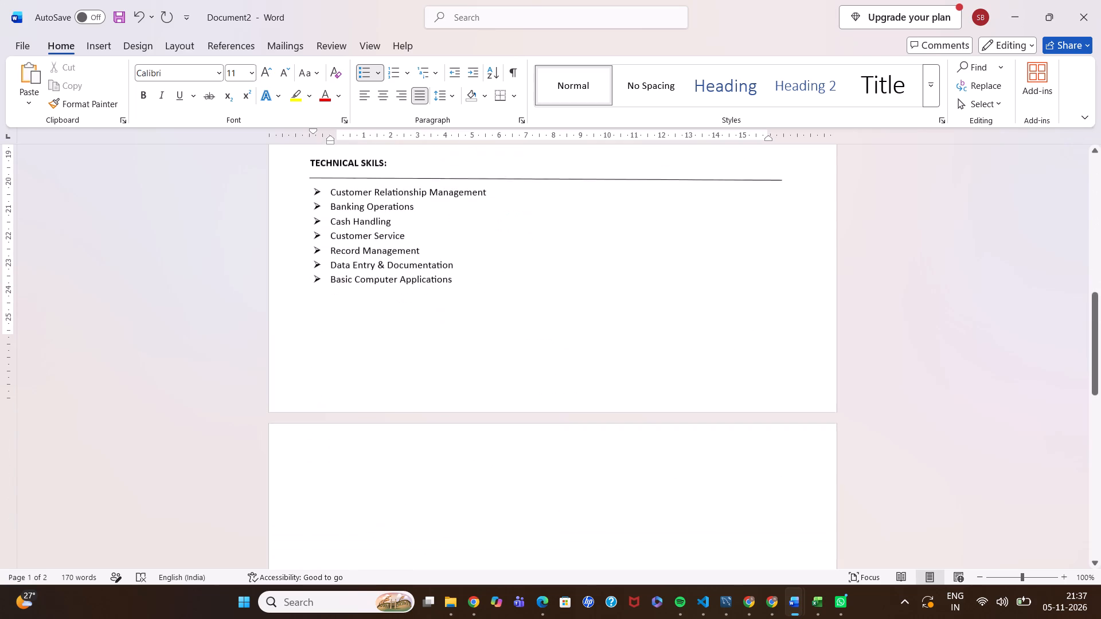
scroll(473, 414, down, 1)
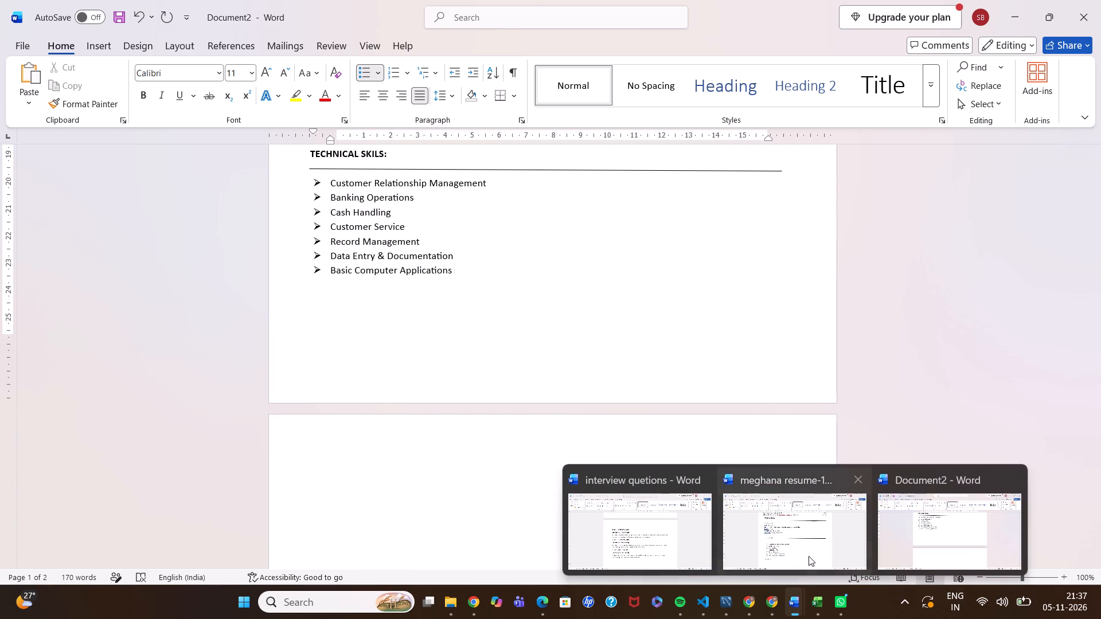
click(810, 554)
scroll(550, 430, down, 1)
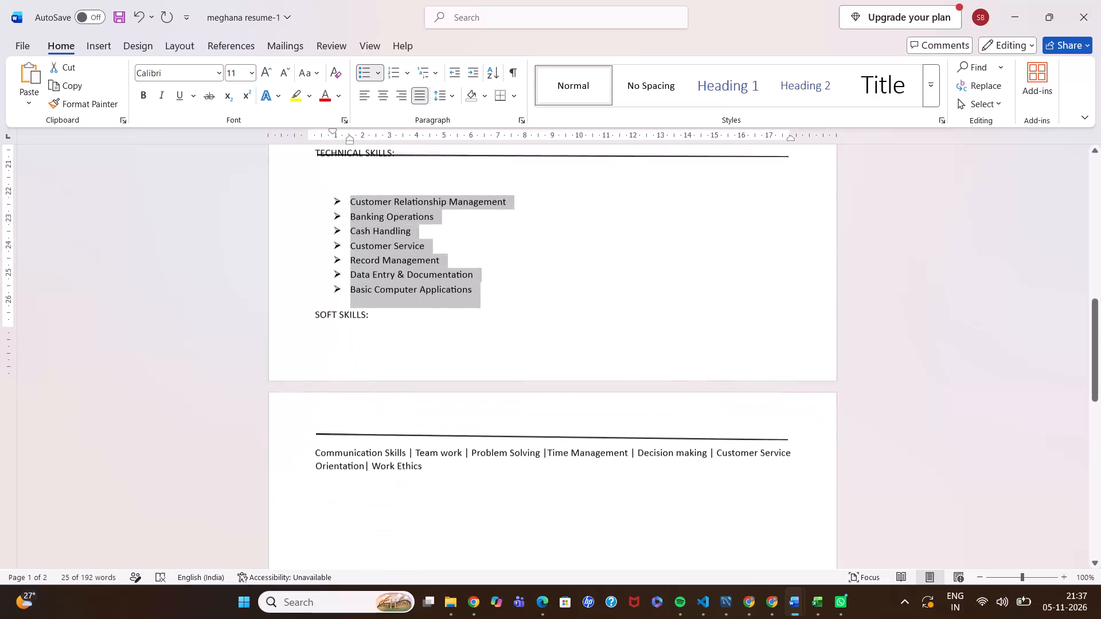
scroll(550, 430, down, 1)
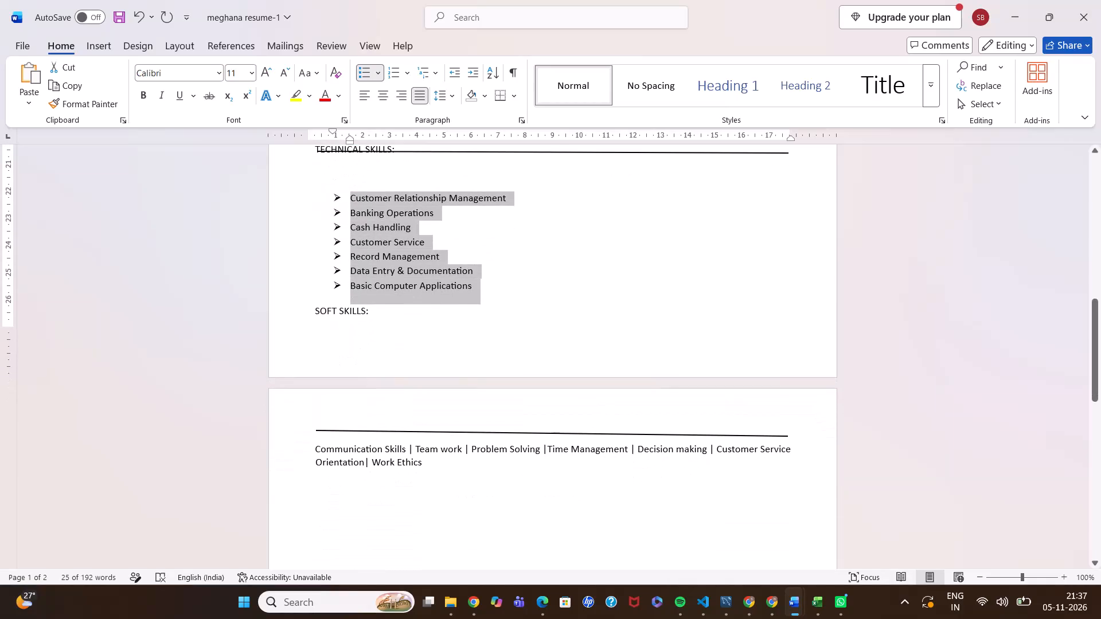
click(937, 536)
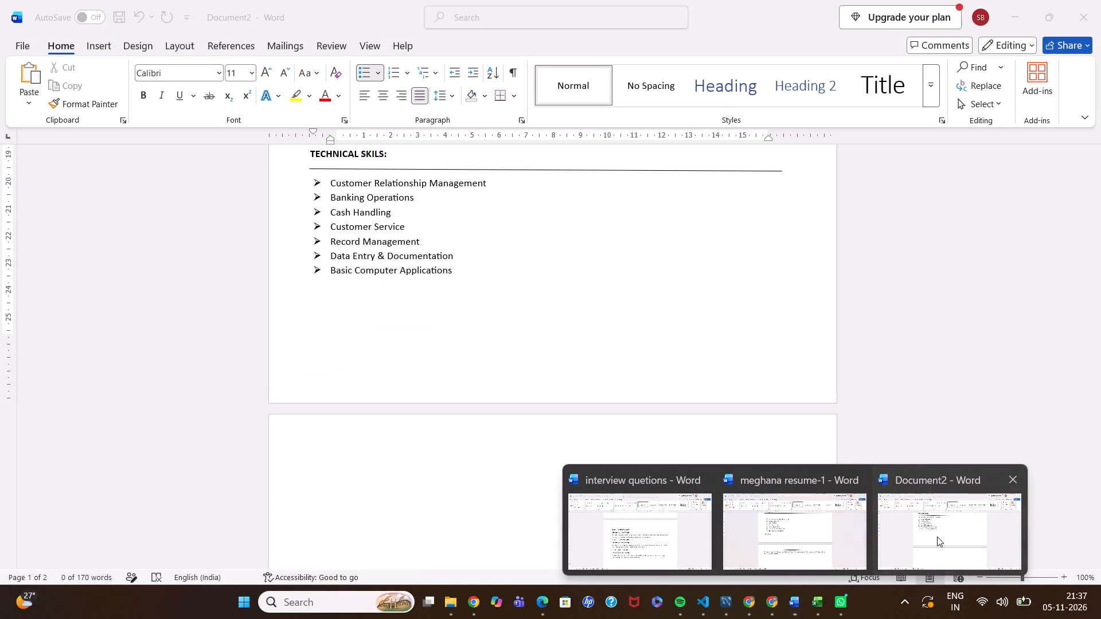
key(Return)
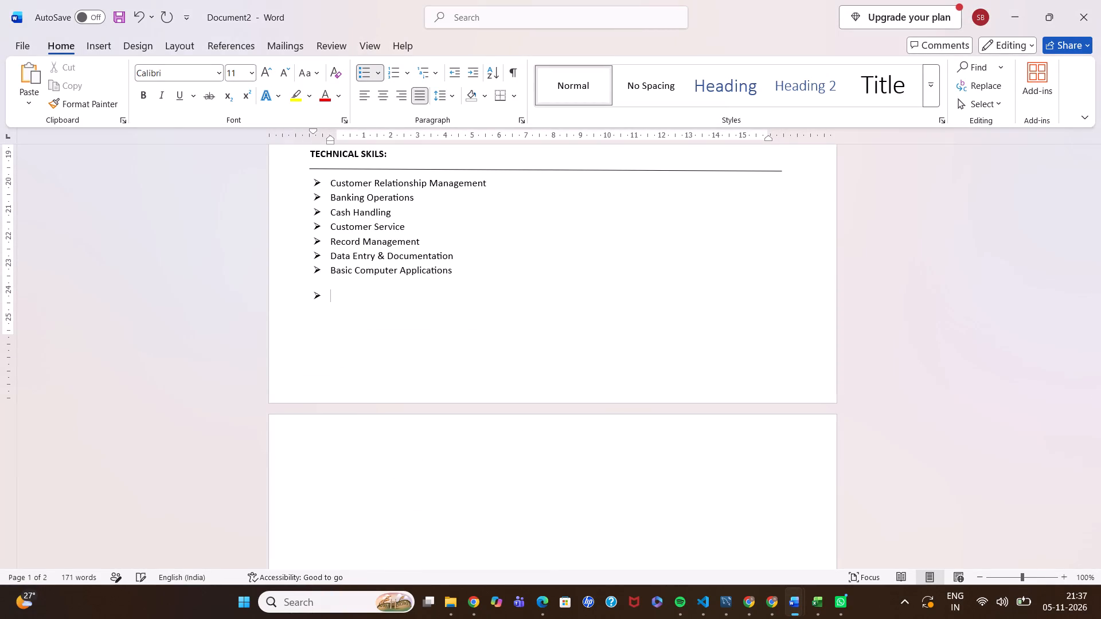
key(BackSpace)
key(BackSpace)
text(SOFT SKILS)
key(space)
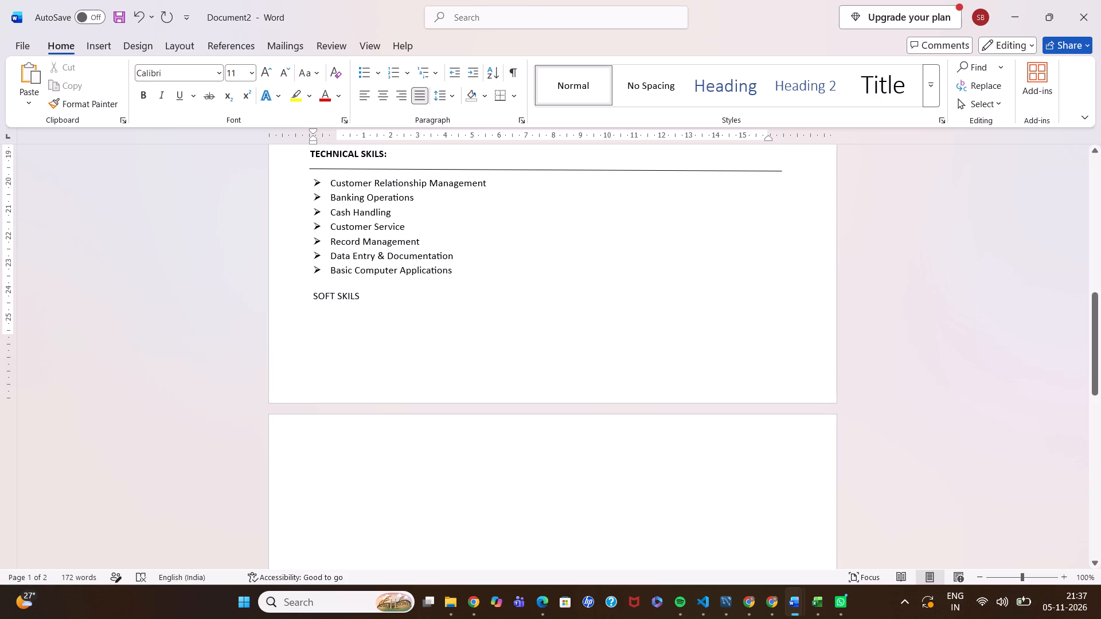
Make the "SOFT SKILS" heading bold, end it with a colon directly after the text, and start a new line below.
drag(372, 296, 316, 297)
key(ctrl+b)
click(370, 290)
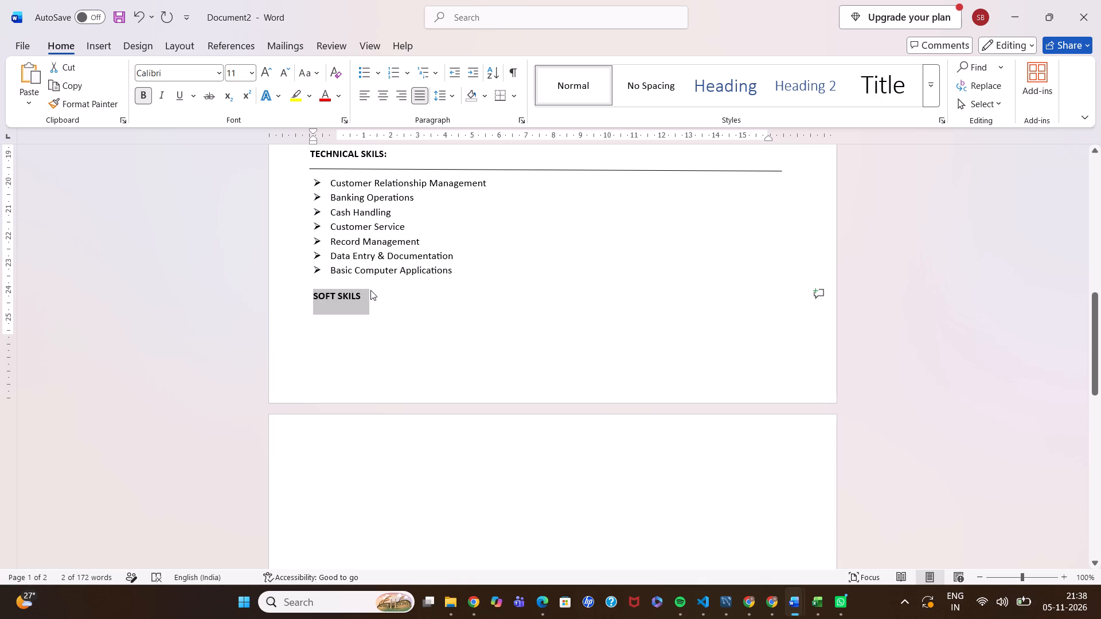
key(shift+colon)
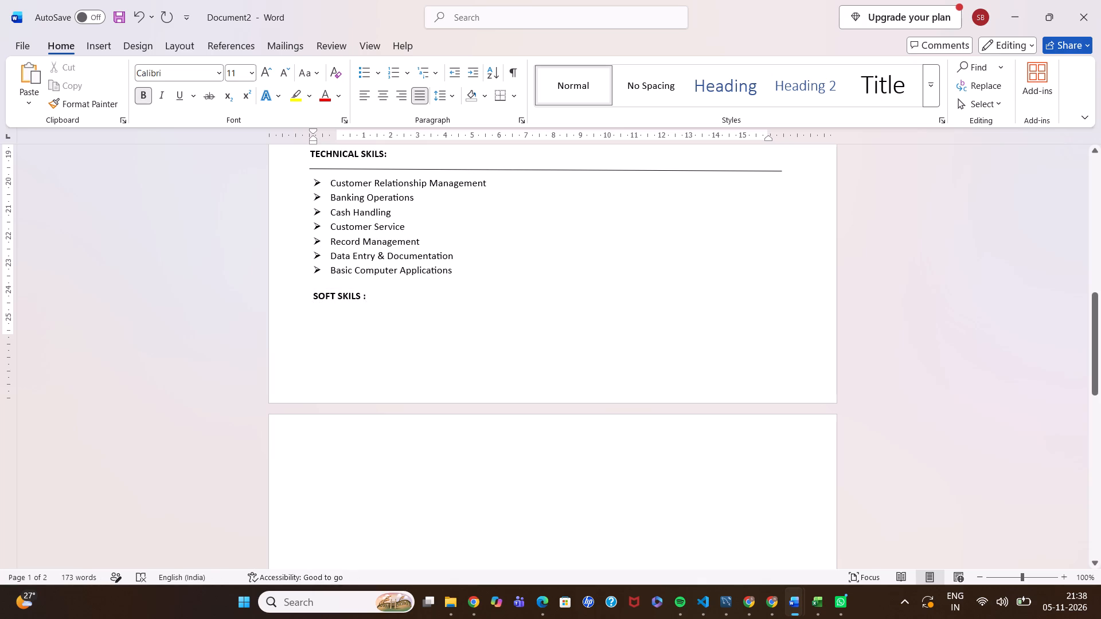
key(BackSpace)
key(BackSpace)
key(shift+colon)
key(Return)
Draw a horizontal line about 17.44 cm long under "SOFT SKILS:" and apply the black line style.
click(95, 45)
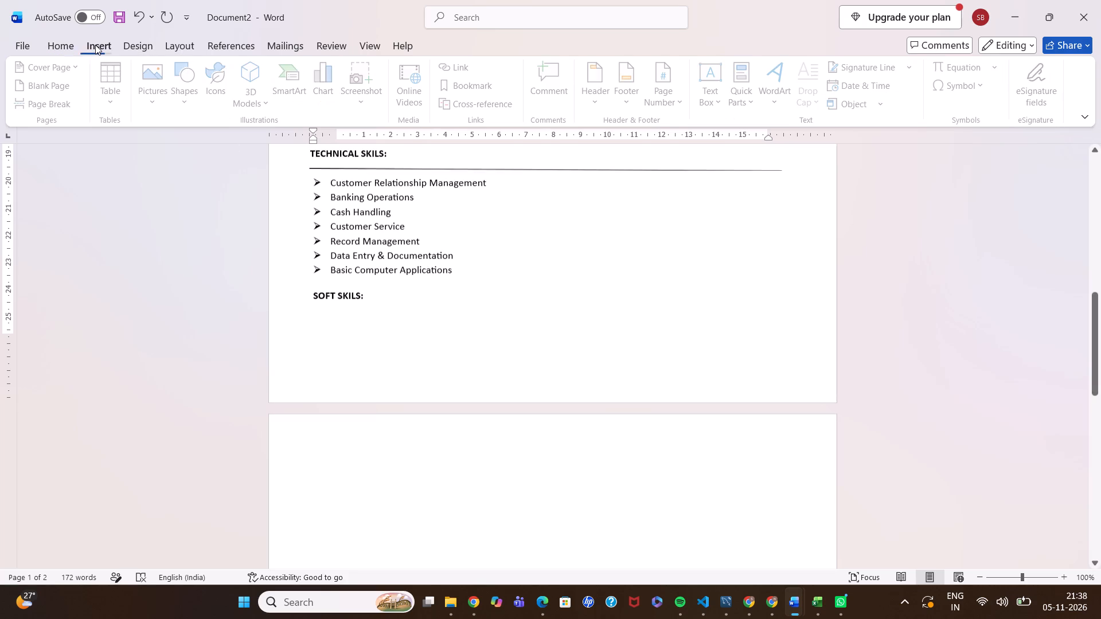
click(189, 80)
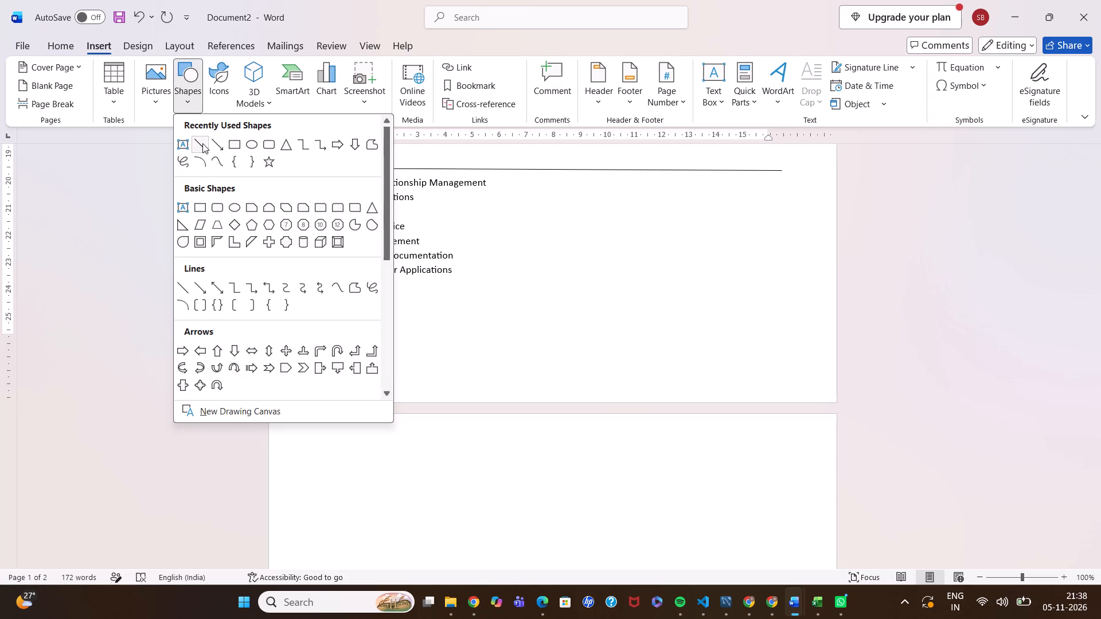
click(198, 145)
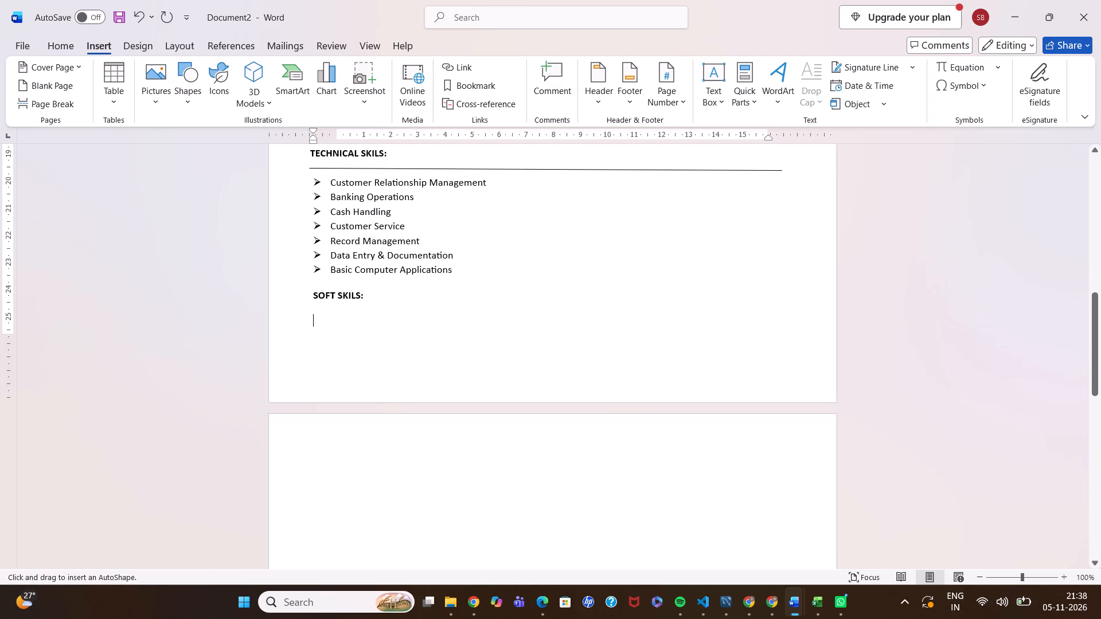
drag(311, 311, 720, 314)
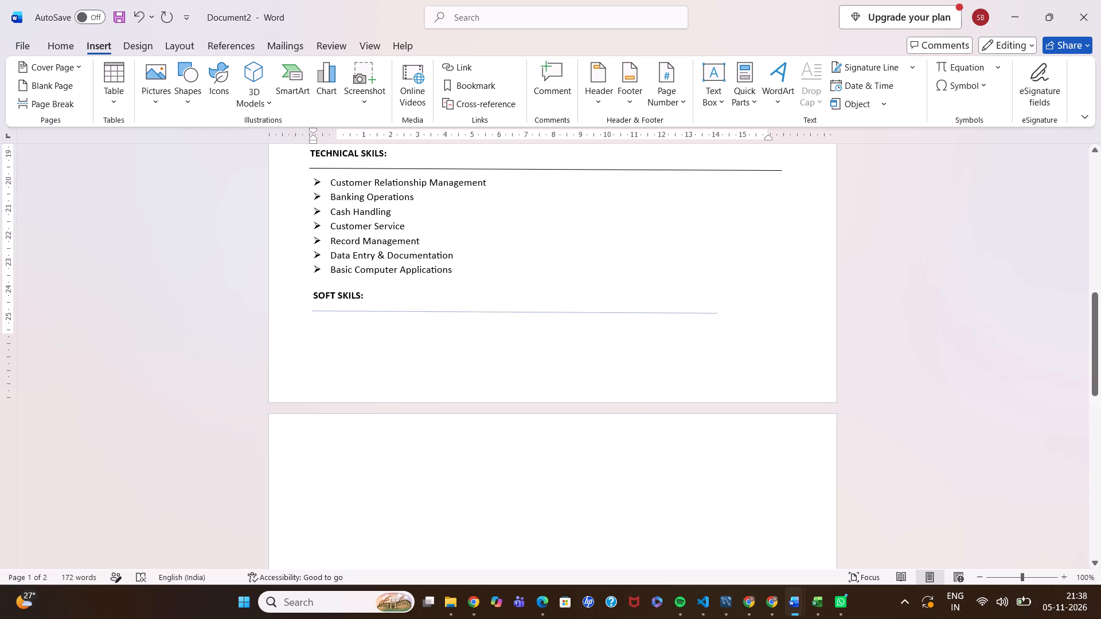
drag(720, 314, 784, 311)
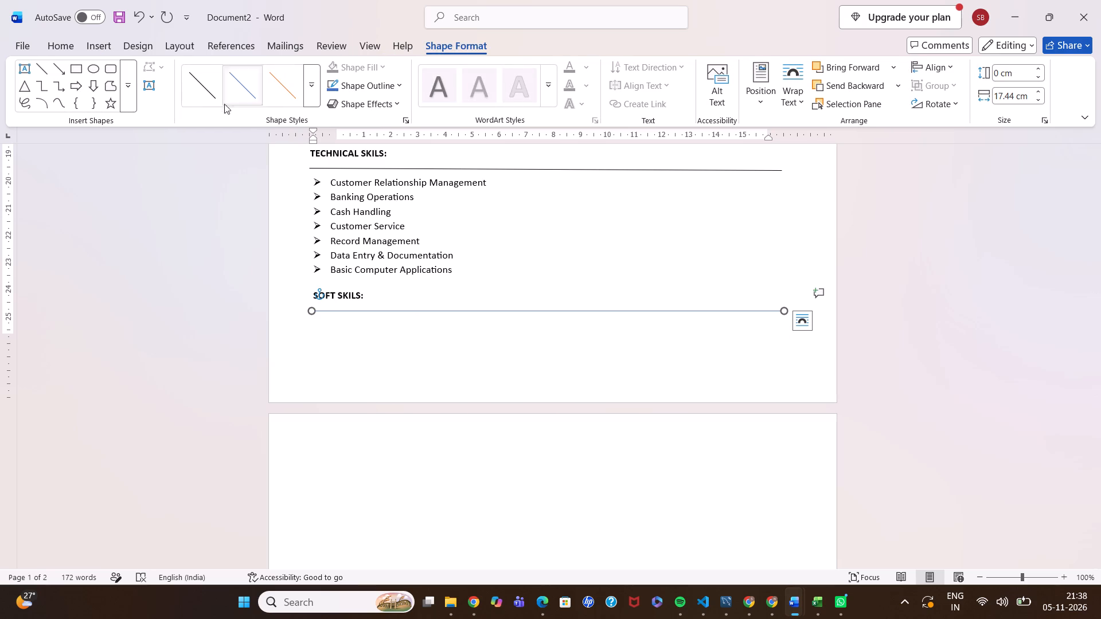
click(208, 95)
click(518, 381)
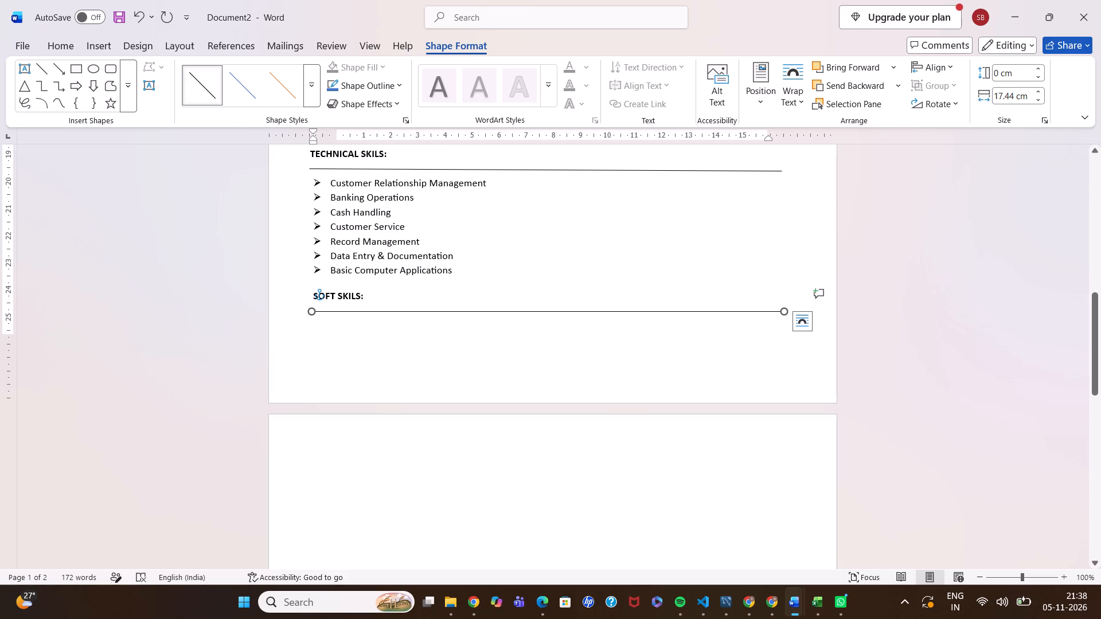
Copy the soft skills text, Communication Skills through Work Ethics, from the original resume to below Document2's "SOFT SKILS:" line.
scroll(518, 381, up, 2)
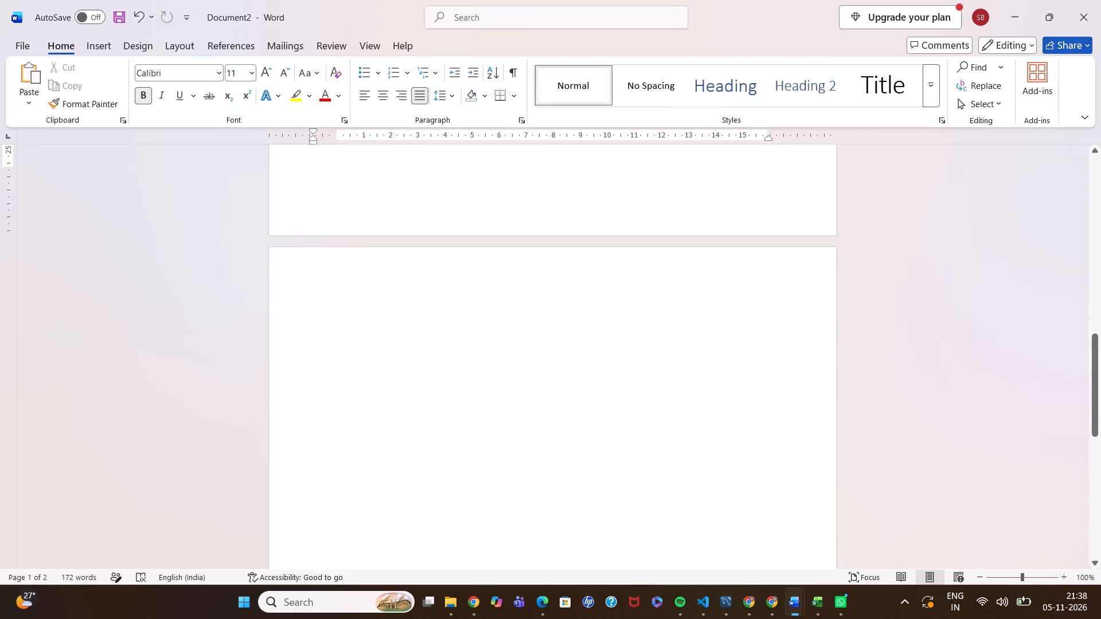
scroll(518, 381, up, 1)
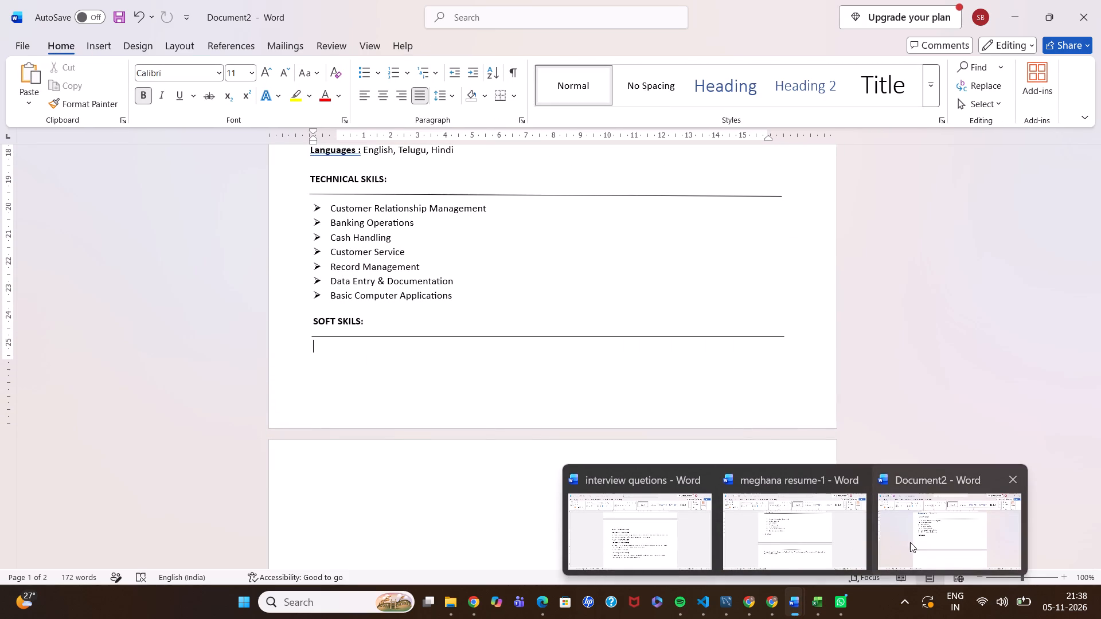
click(806, 546)
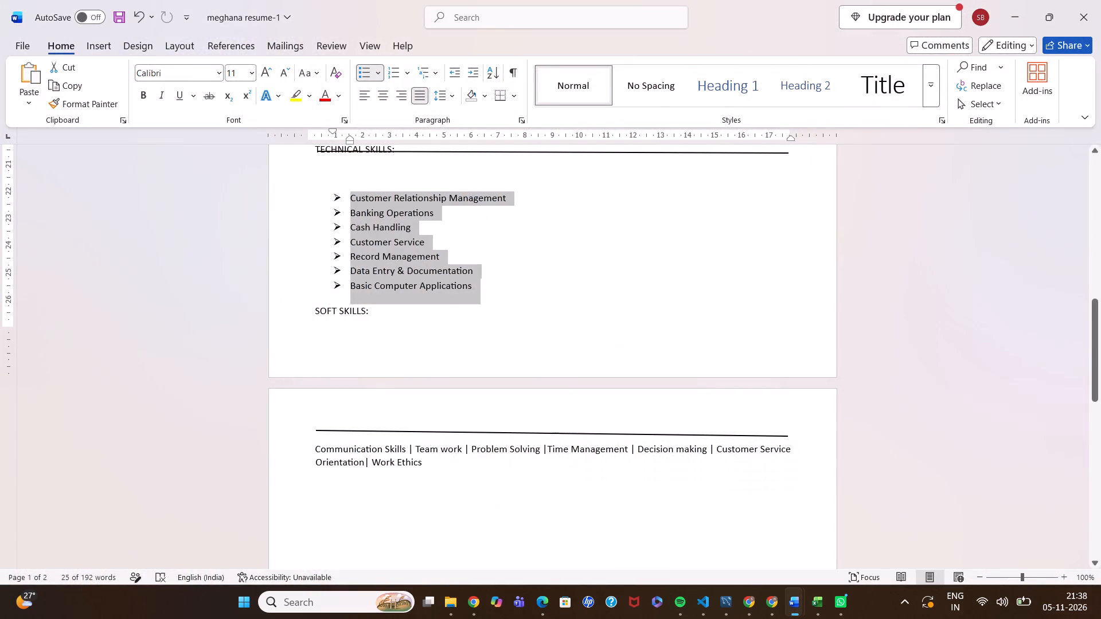
drag(314, 448, 428, 468)
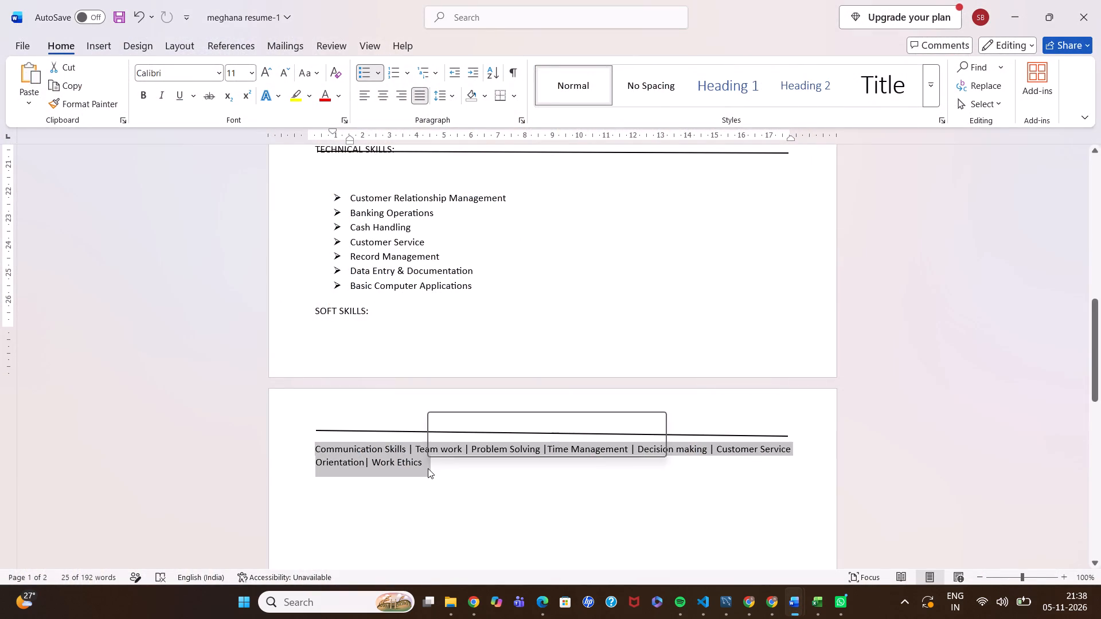
key(ctrl+c)
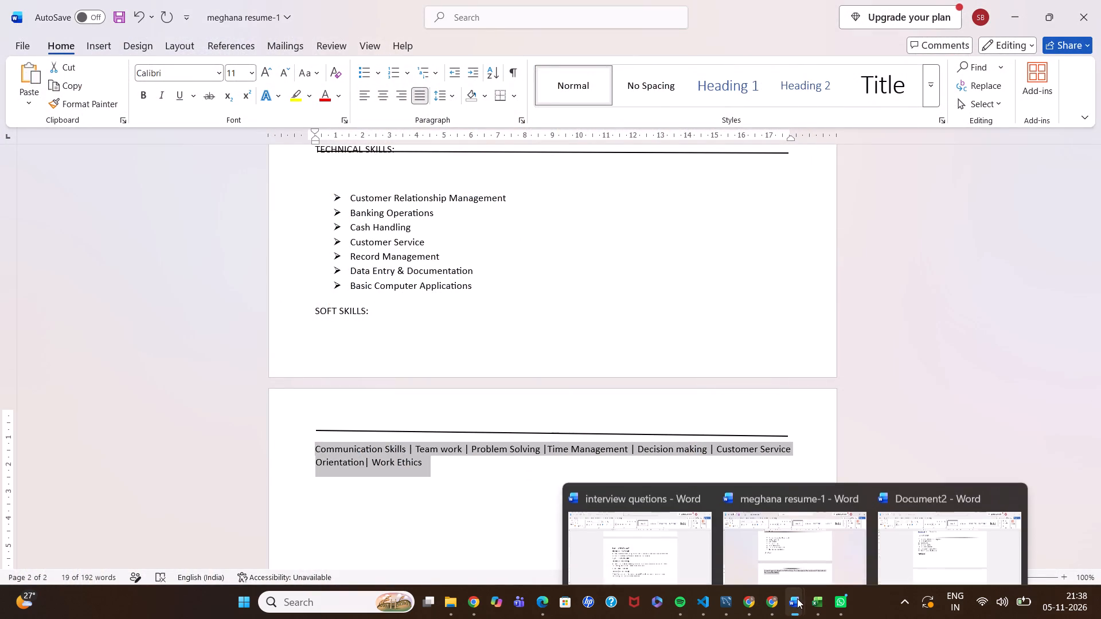
click(917, 540)
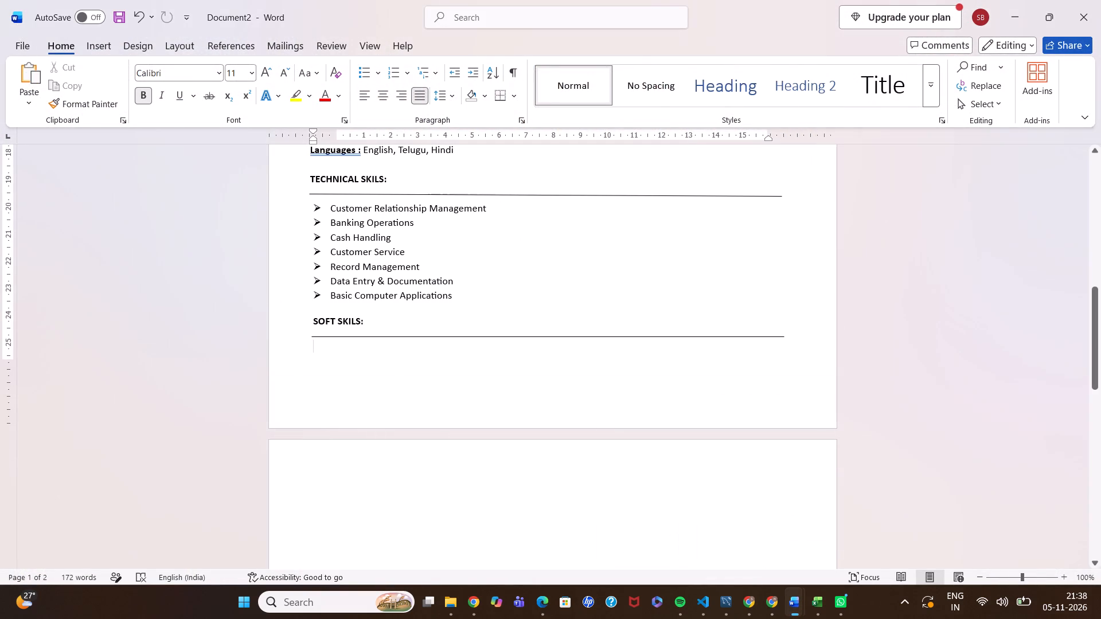
key(ctrl+v)
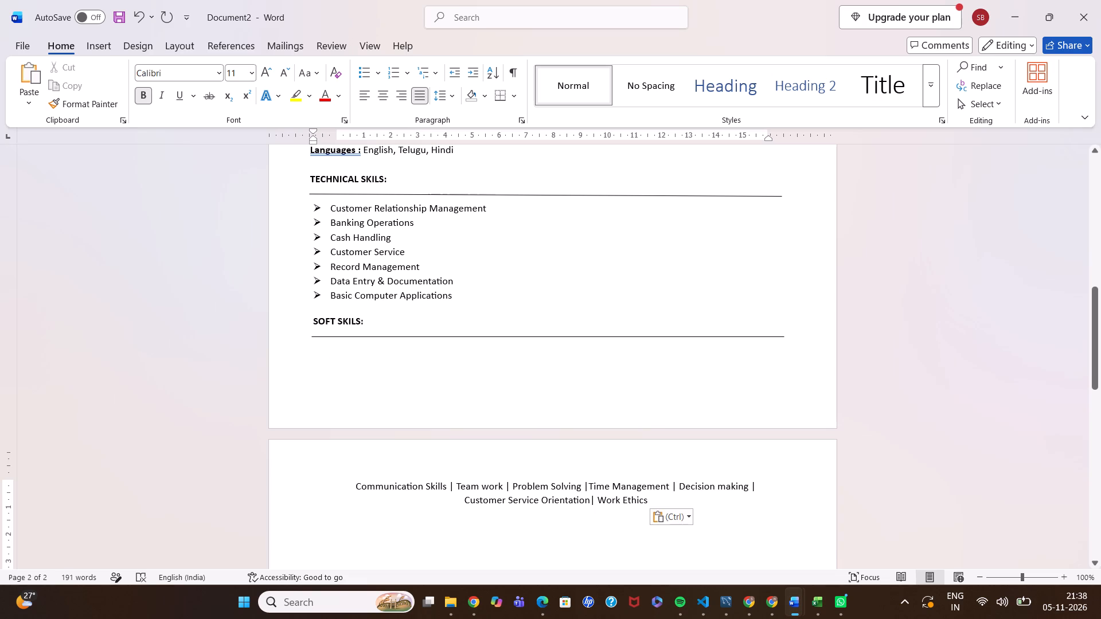
Delete the empty line between the Email ID line and the "SUMMARY:" heading.
scroll(415, 406, up, 4)
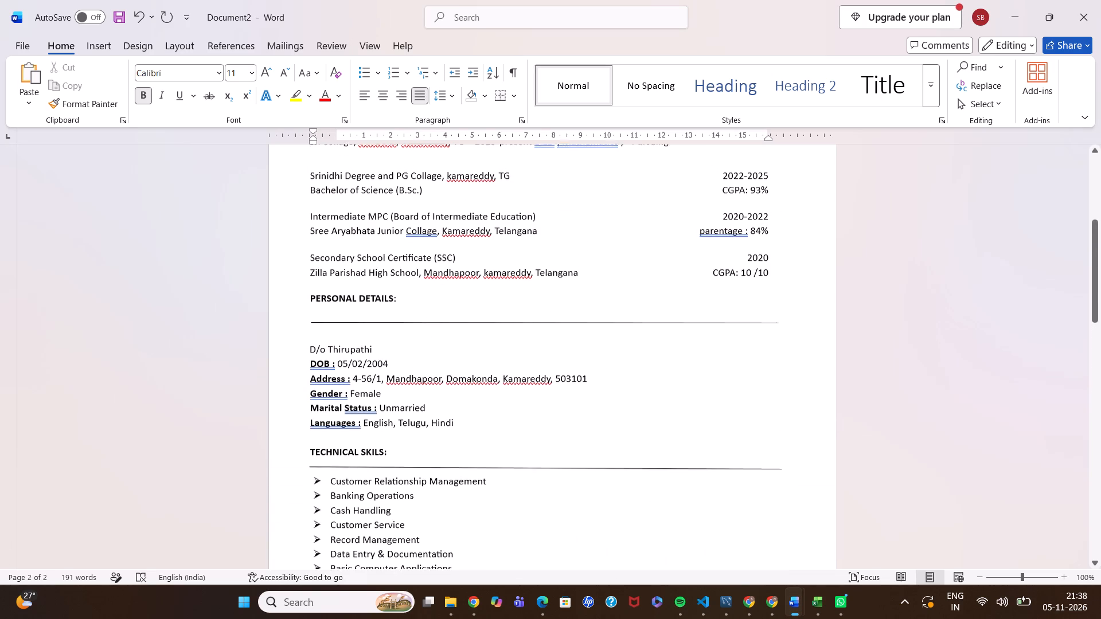
click(317, 334)
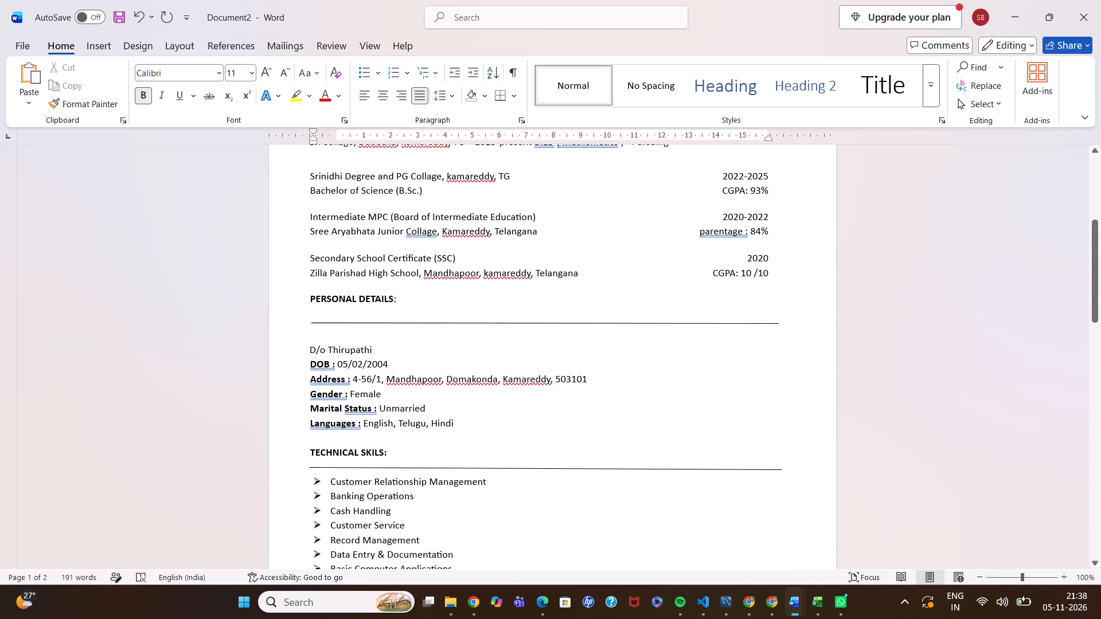
click(329, 336)
click(335, 336)
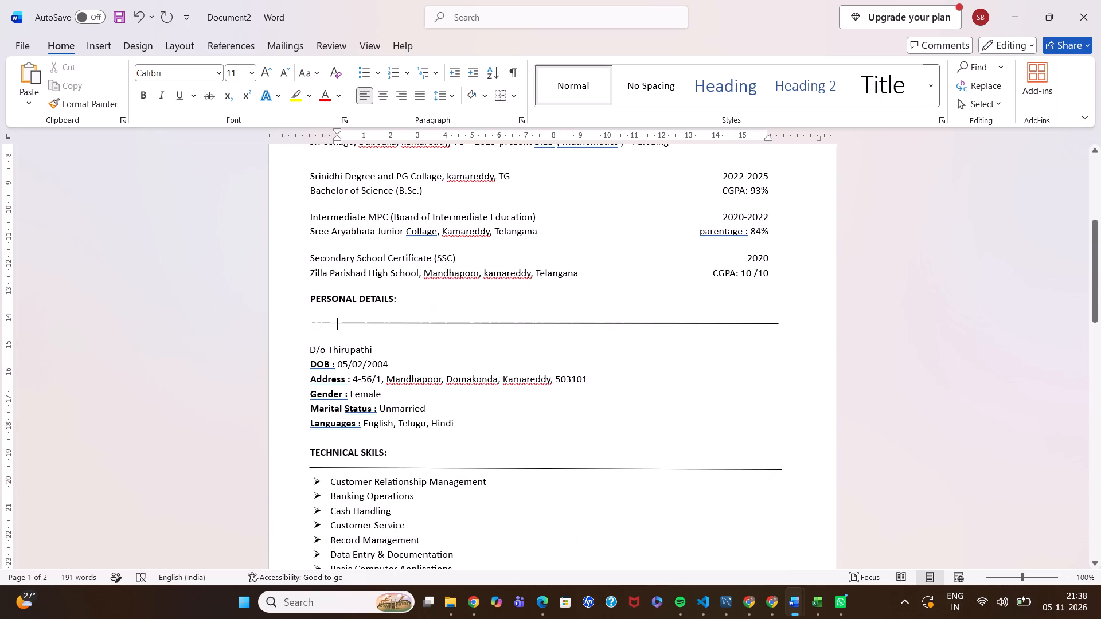
click(323, 337)
click(356, 343)
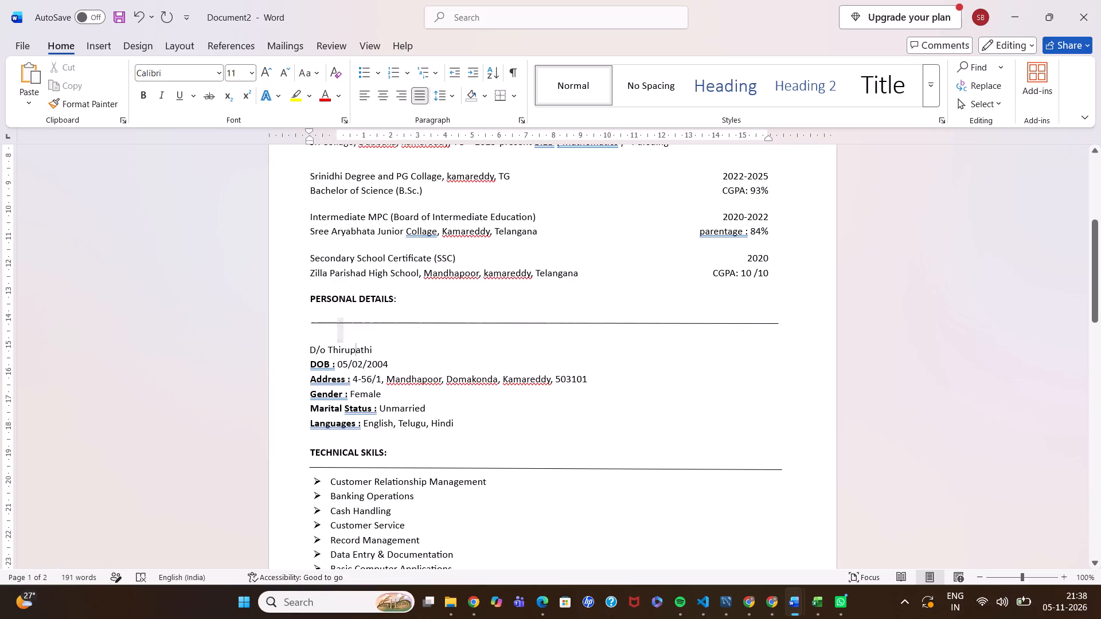
scroll(356, 343, up, 1)
click(323, 299)
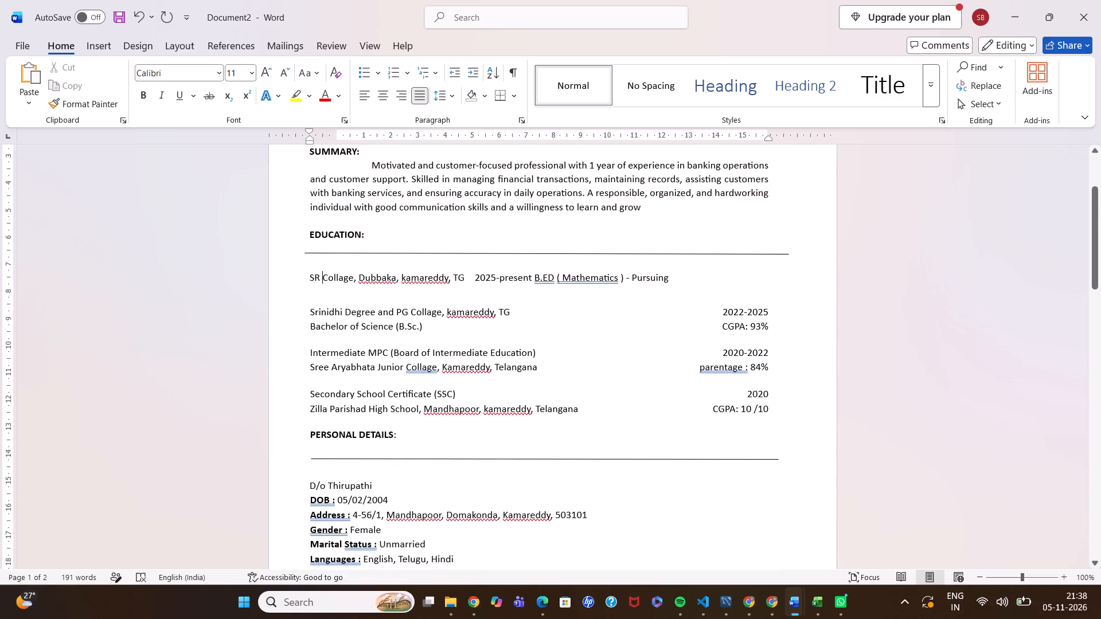
click(321, 300)
scroll(321, 300, up, 1)
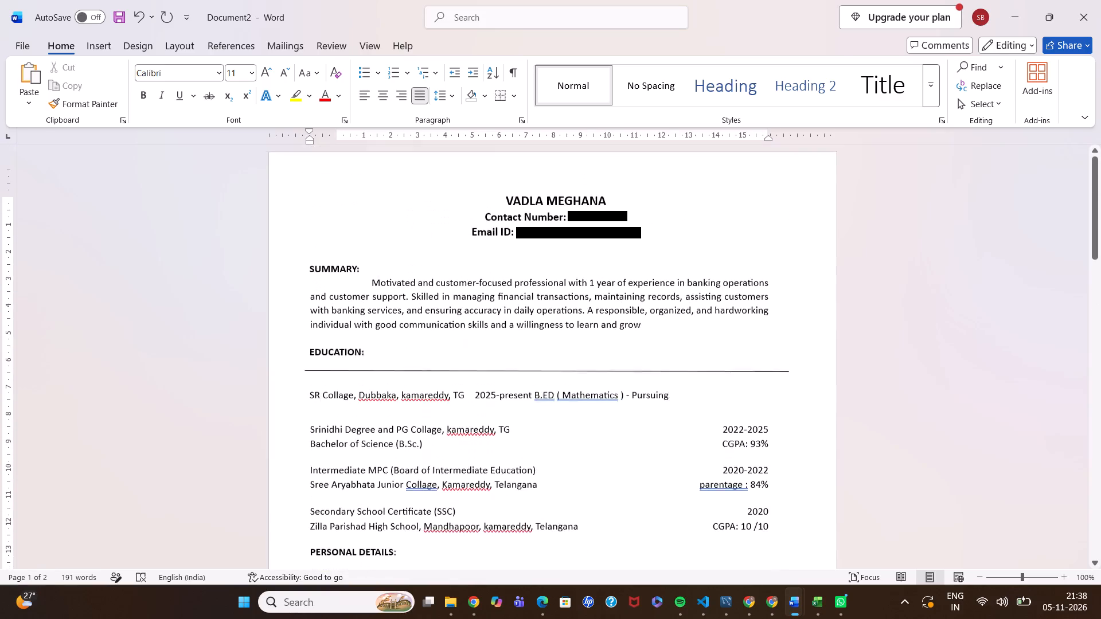
click(313, 258)
key(BackSpace)
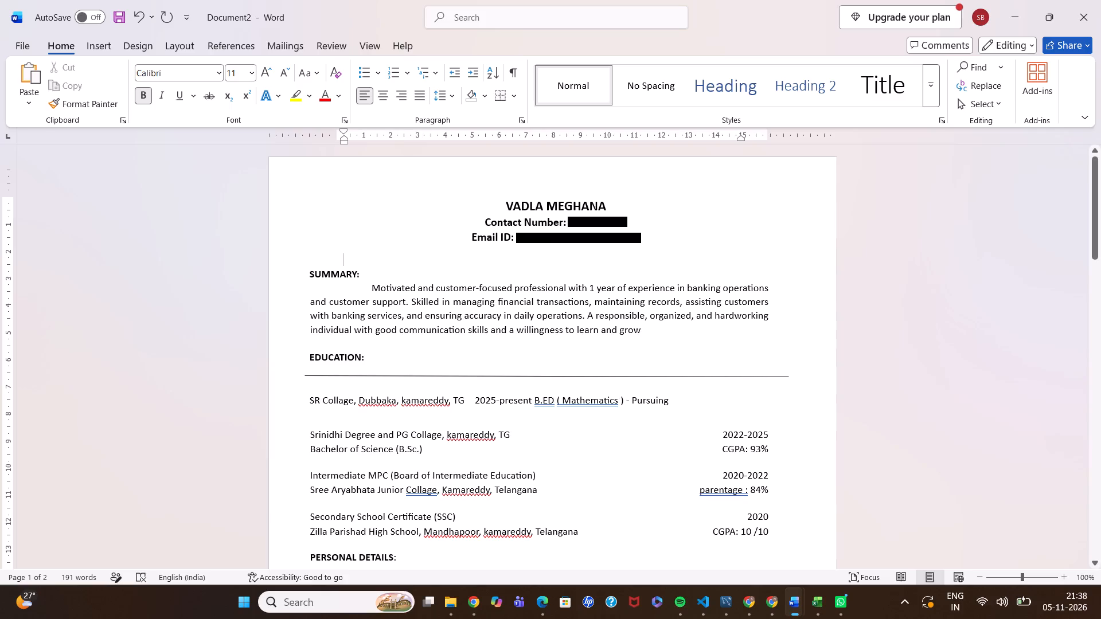
key(BackSpace)
key(BackSpace)
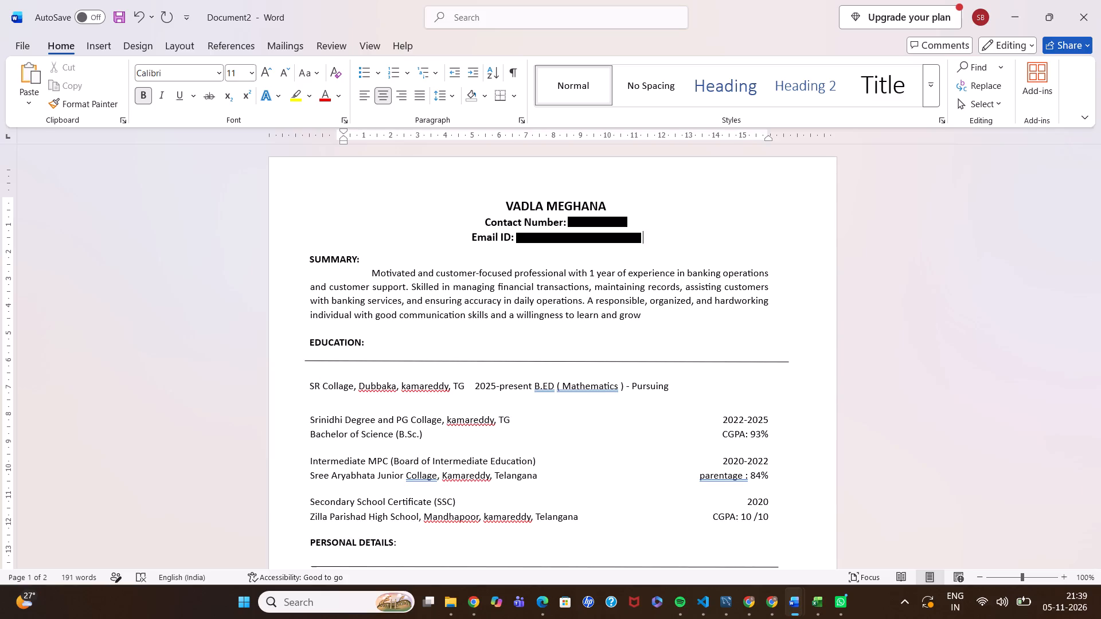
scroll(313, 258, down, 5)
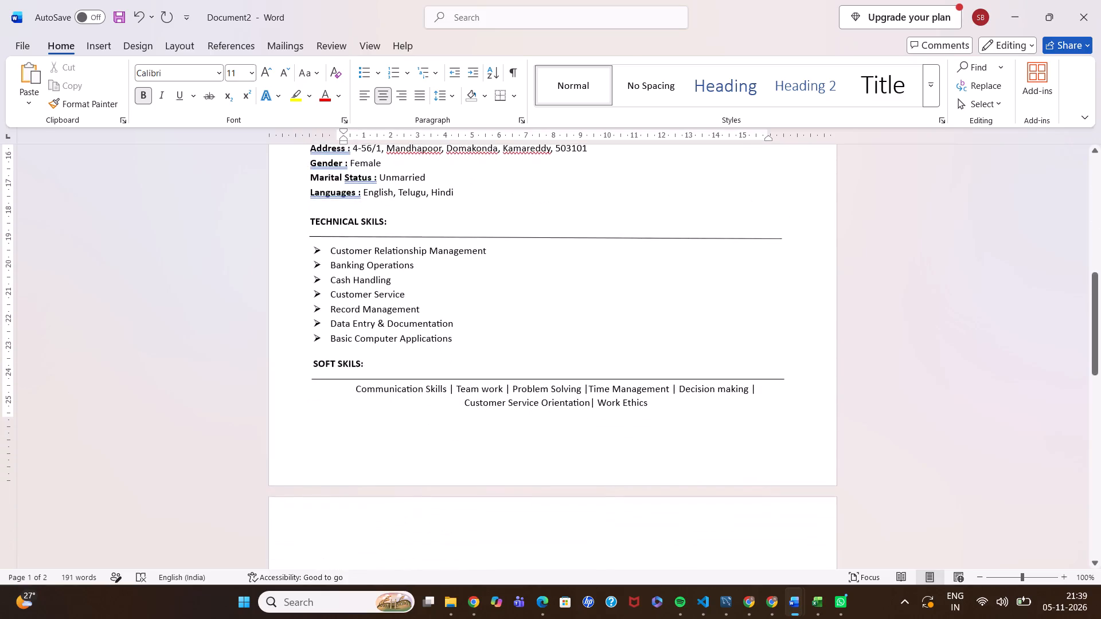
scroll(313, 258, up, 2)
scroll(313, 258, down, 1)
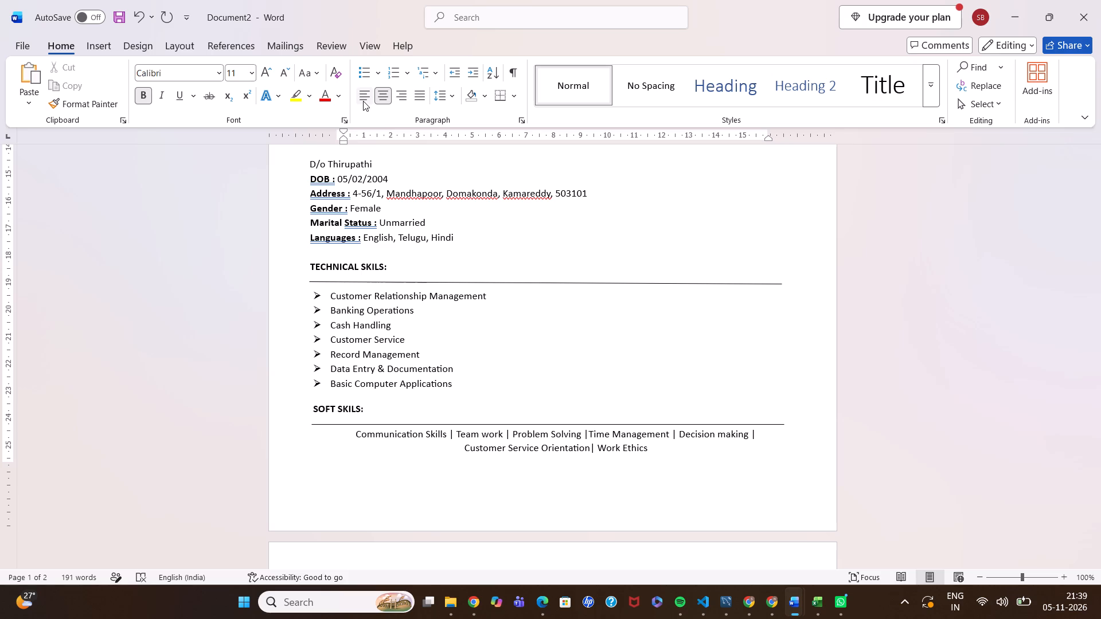
Left-align the soft skills paragraph and shift its first-line and hanging indents outward to line up near the "SOFT SKILS:" heading.
click(531, 431)
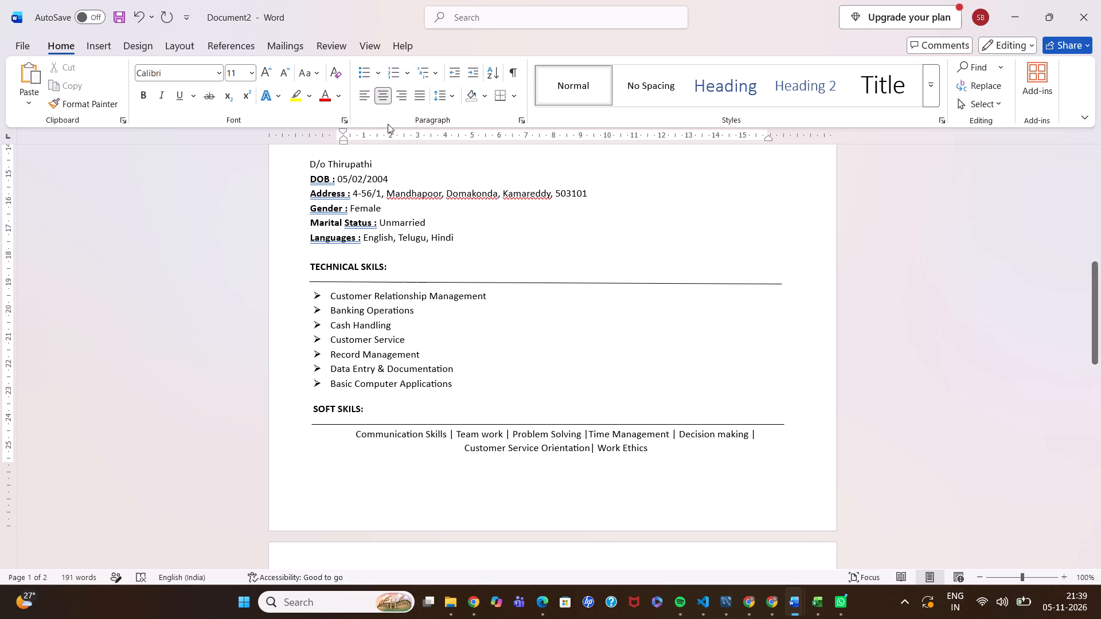
click(364, 101)
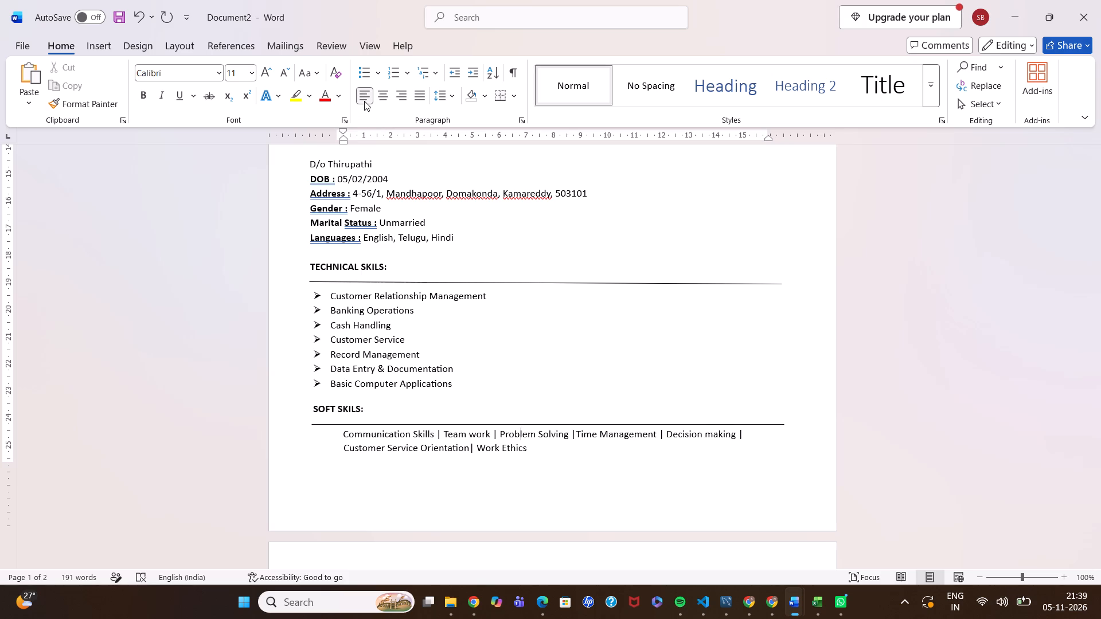
click(343, 437)
drag(342, 138, 317, 141)
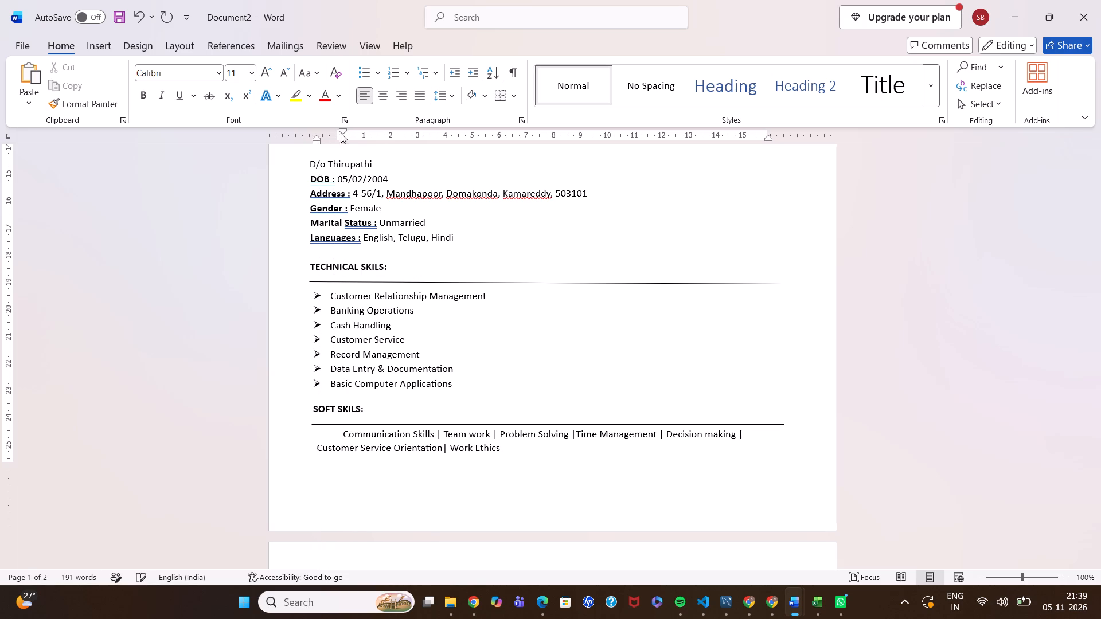
drag(341, 128, 313, 130)
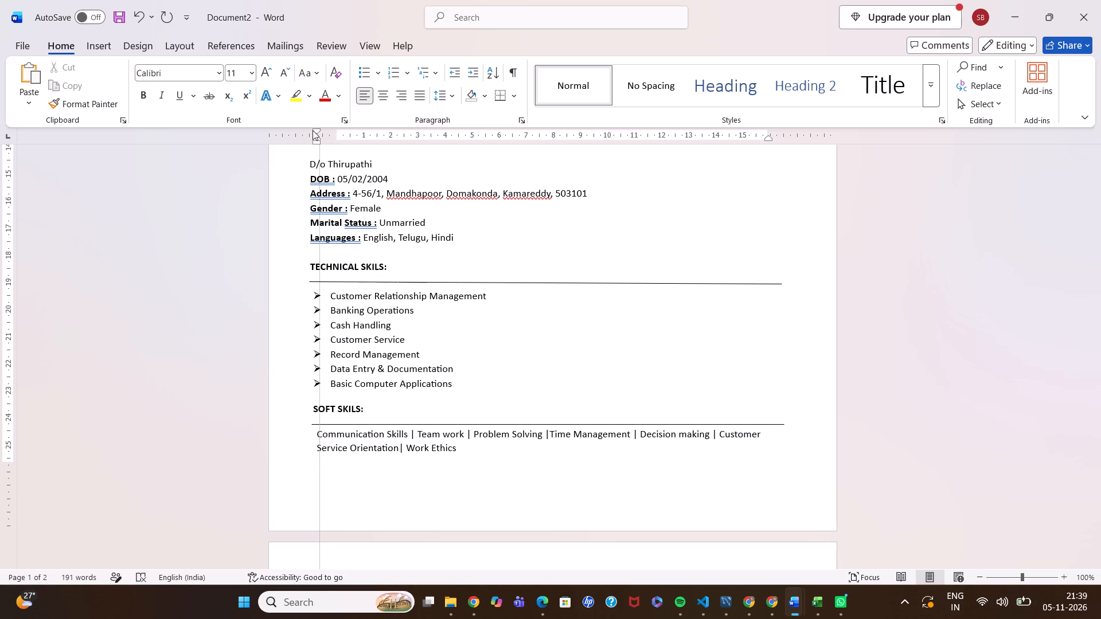
drag(313, 130, 317, 130)
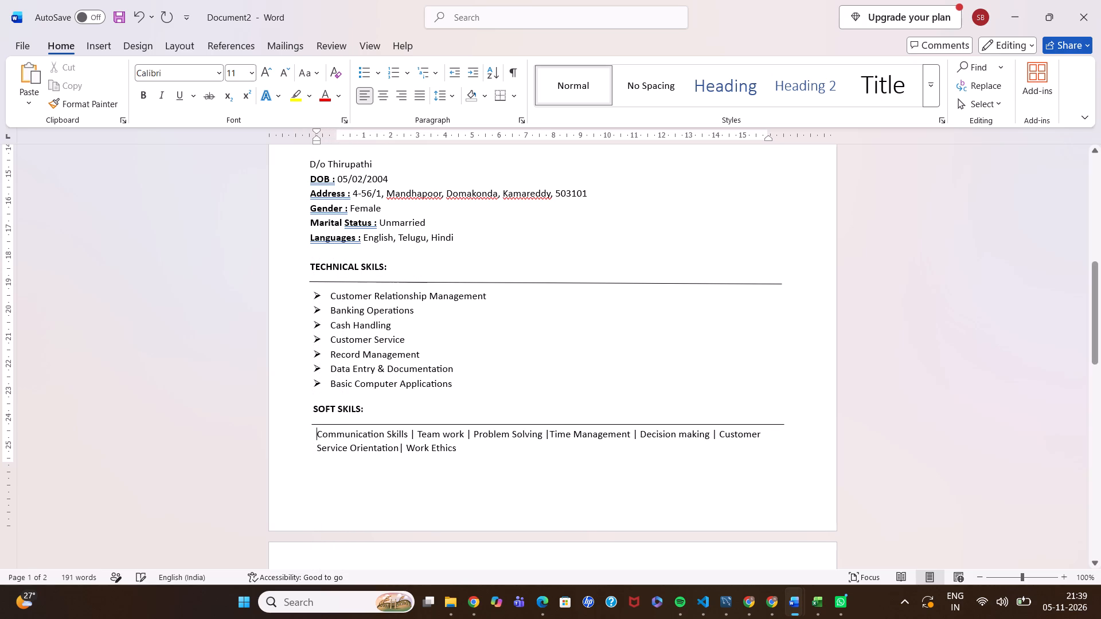
Set the line spacing of the empty paragraph between the "PERSONAL DETAILS:" line and the D/o entry to 1.0.
scroll(485, 413, up, 1)
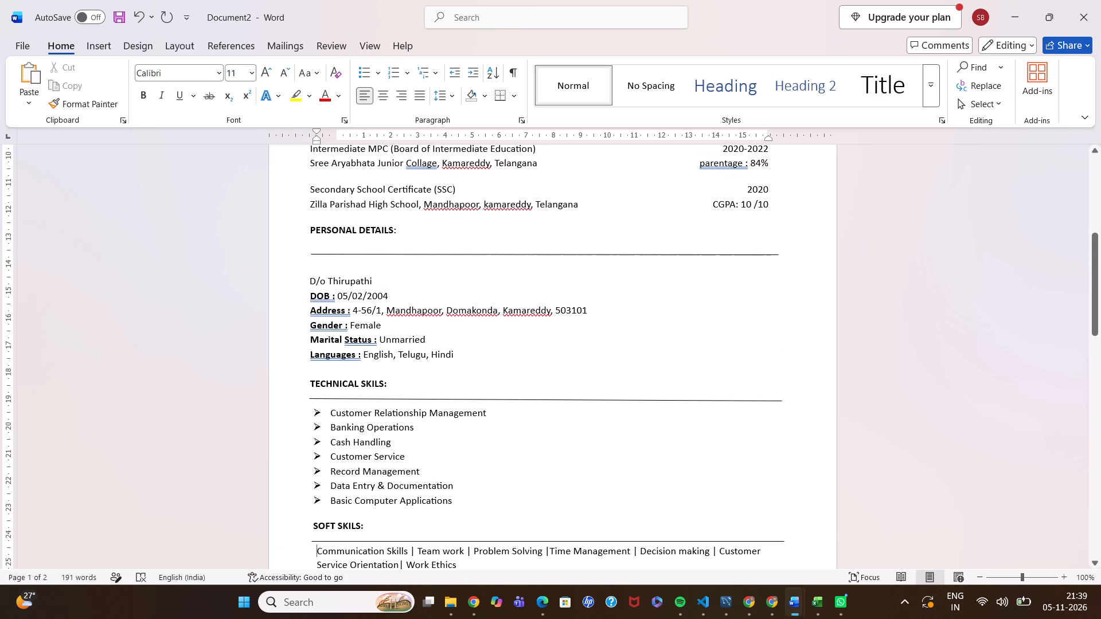
click(325, 268)
click(349, 269)
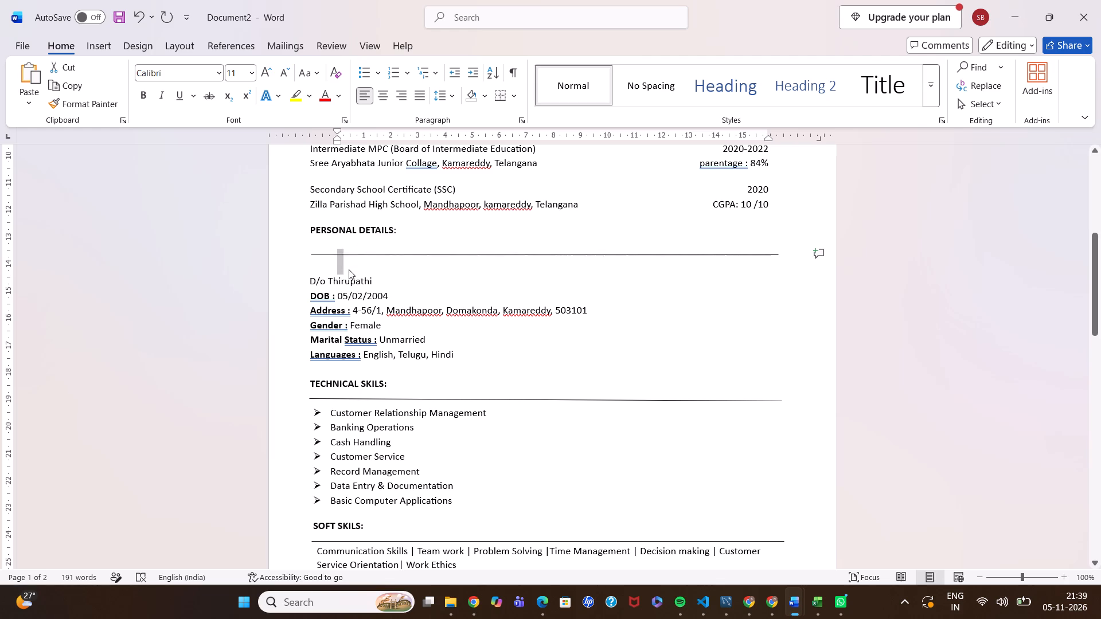
click(334, 258)
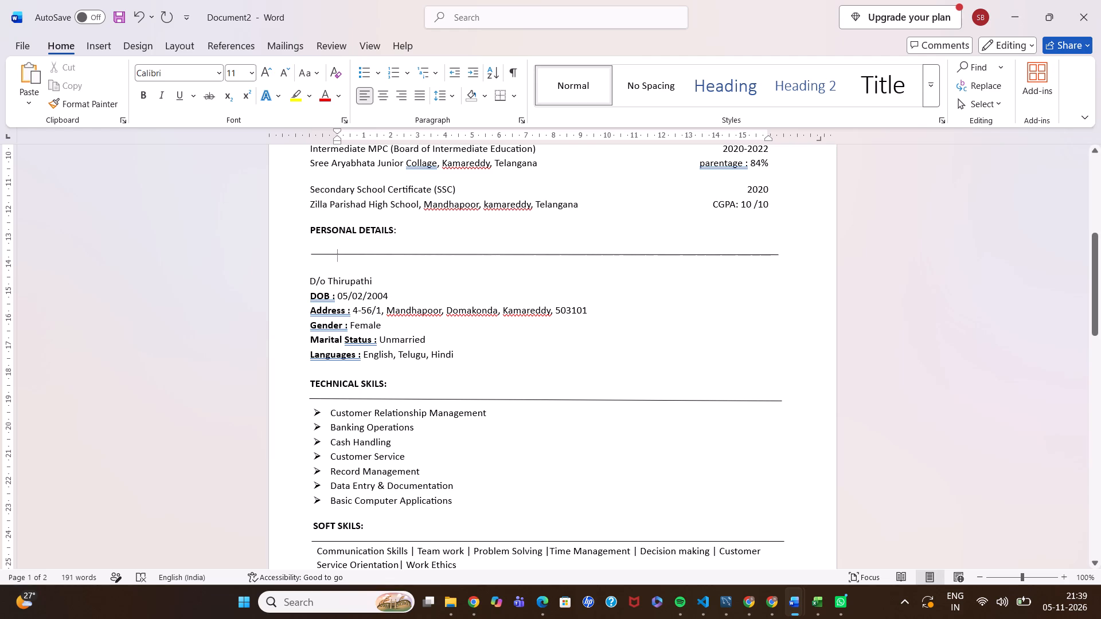
click(348, 268)
click(337, 257)
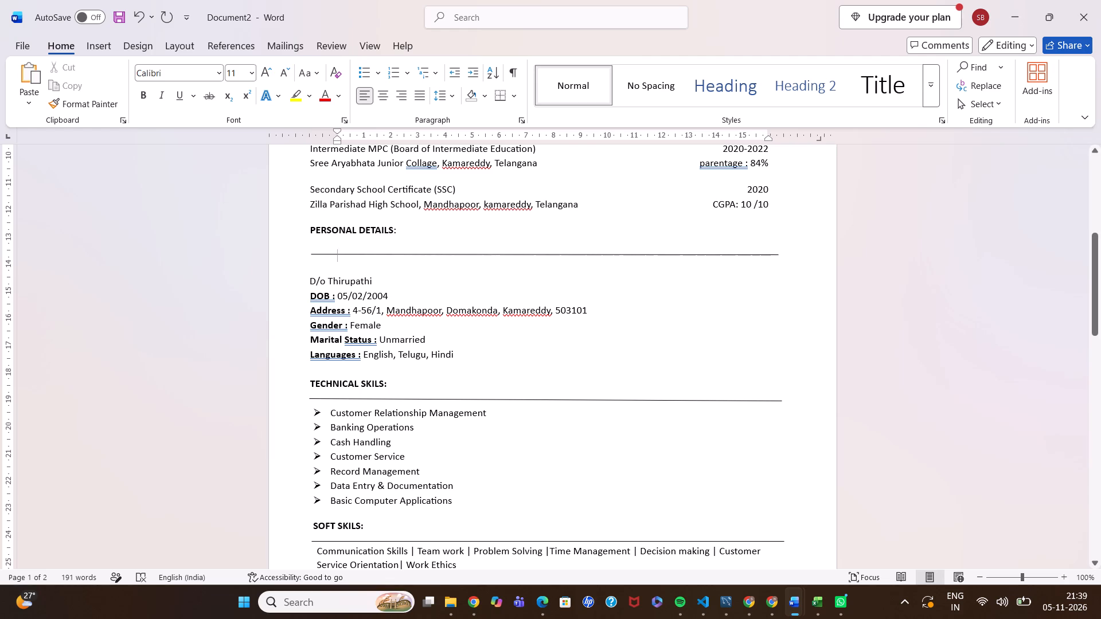
click(337, 264)
click(345, 306)
click(334, 264)
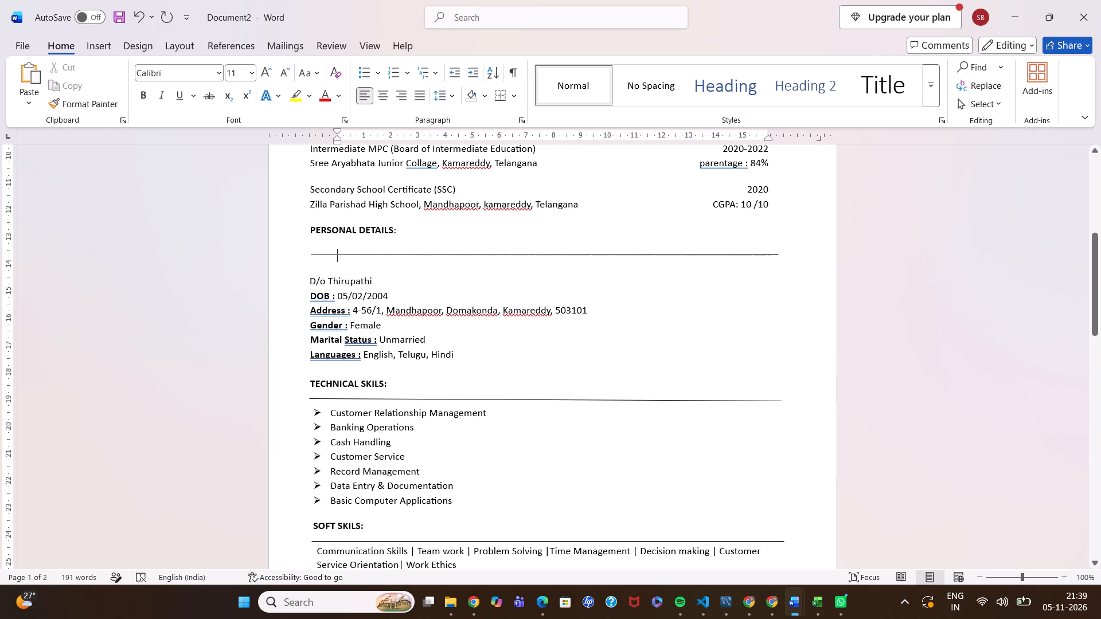
click(321, 264)
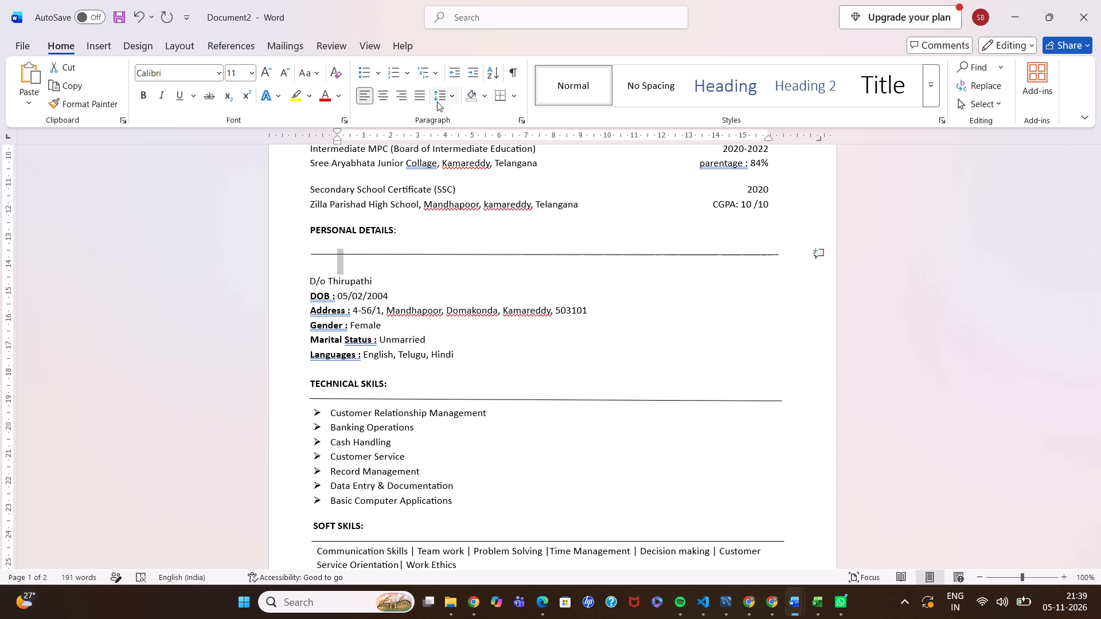
click(450, 97)
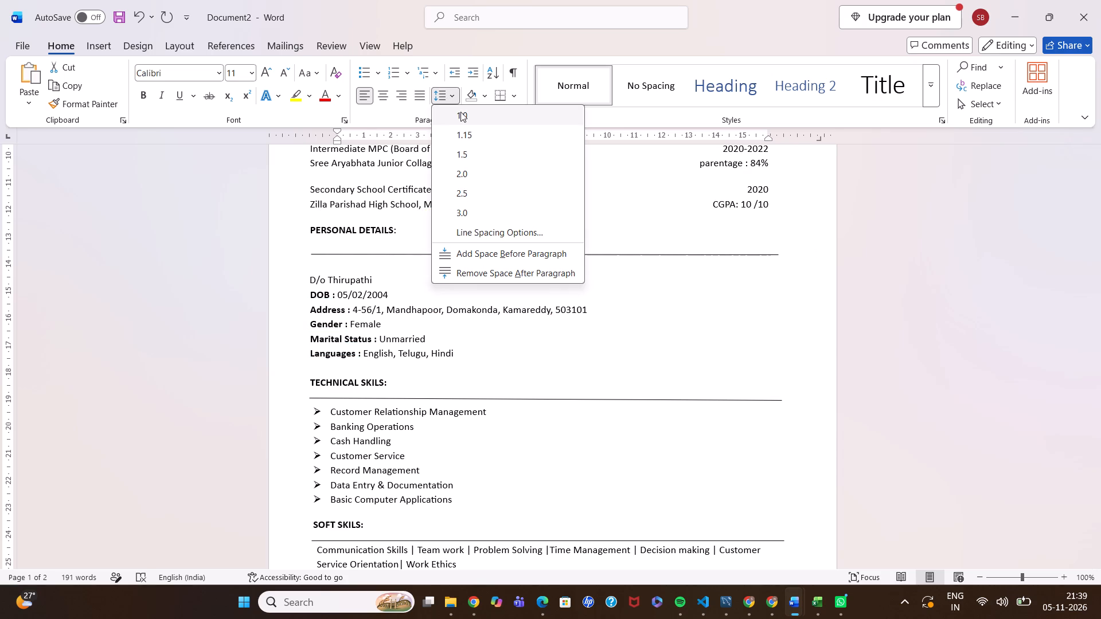
click(460, 112)
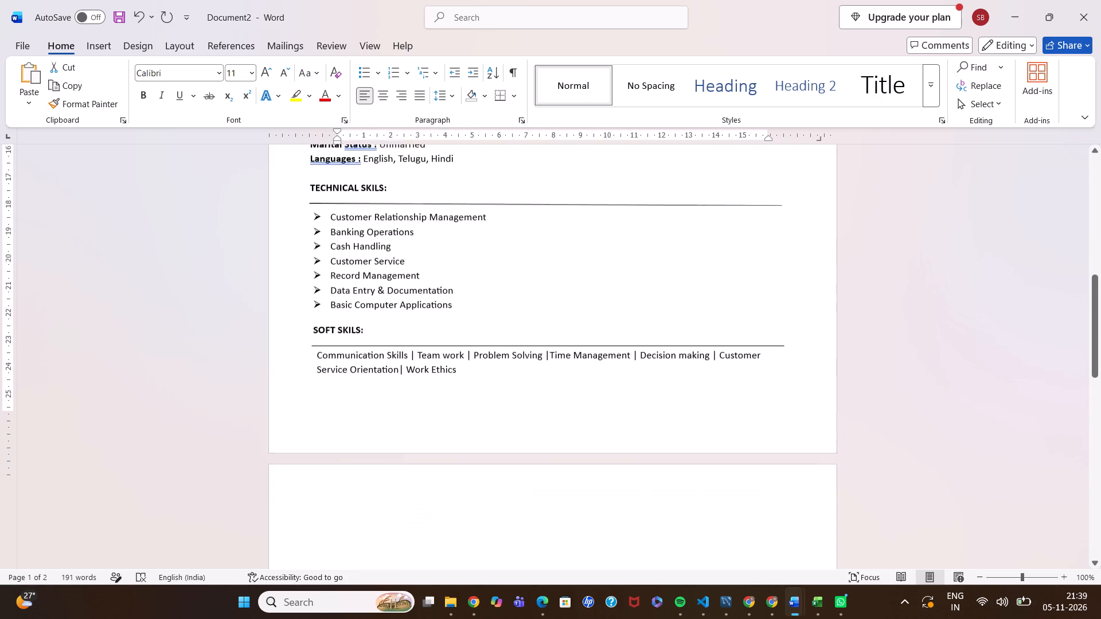
Review the whole resume from the header and summary down to the soft skills section.
scroll(461, 296, up, 2)
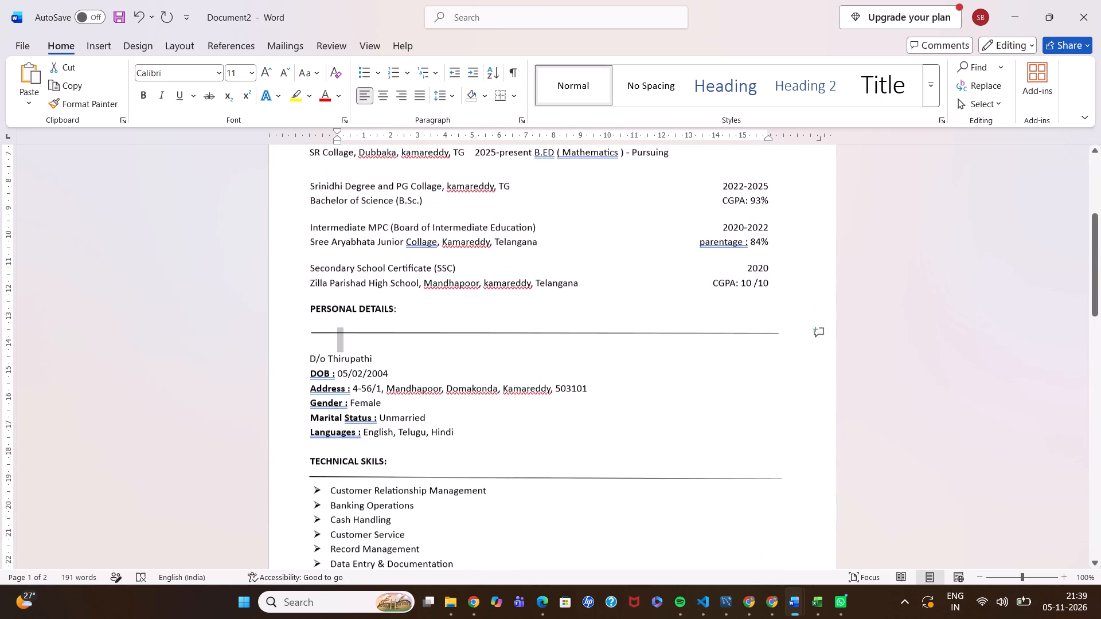
scroll(461, 296, up, 1)
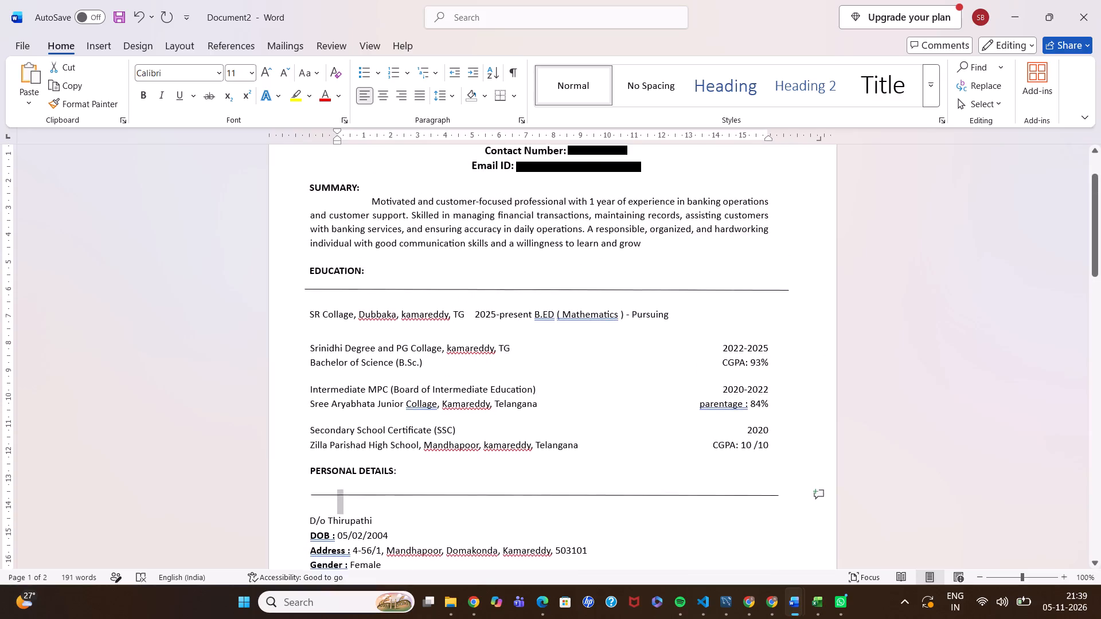
scroll(461, 296, up, 2)
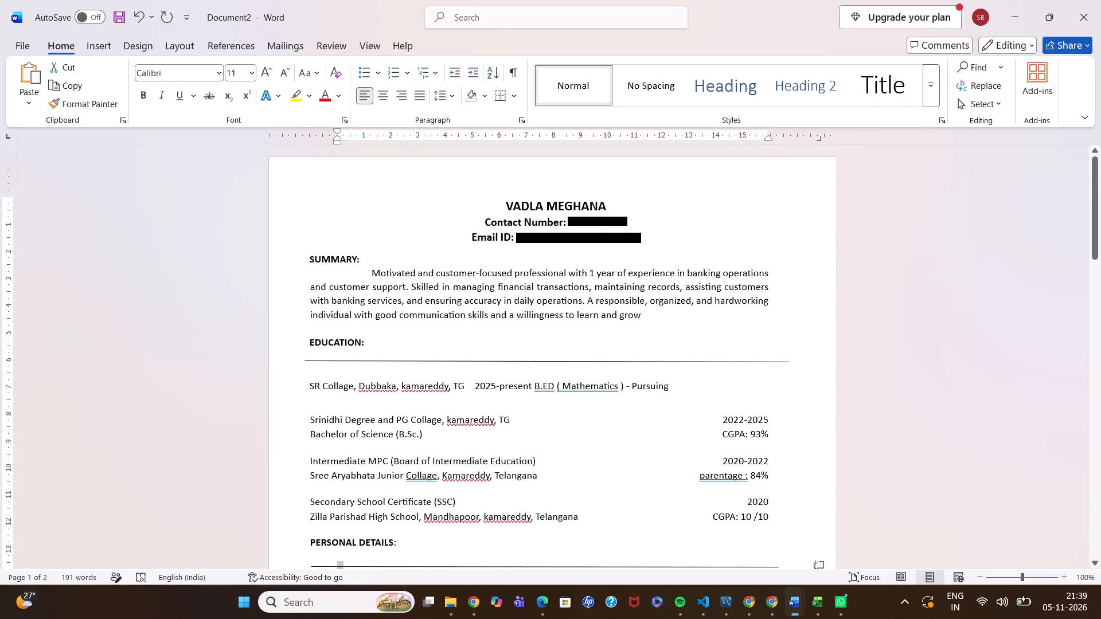
scroll(389, 376, down, 4)
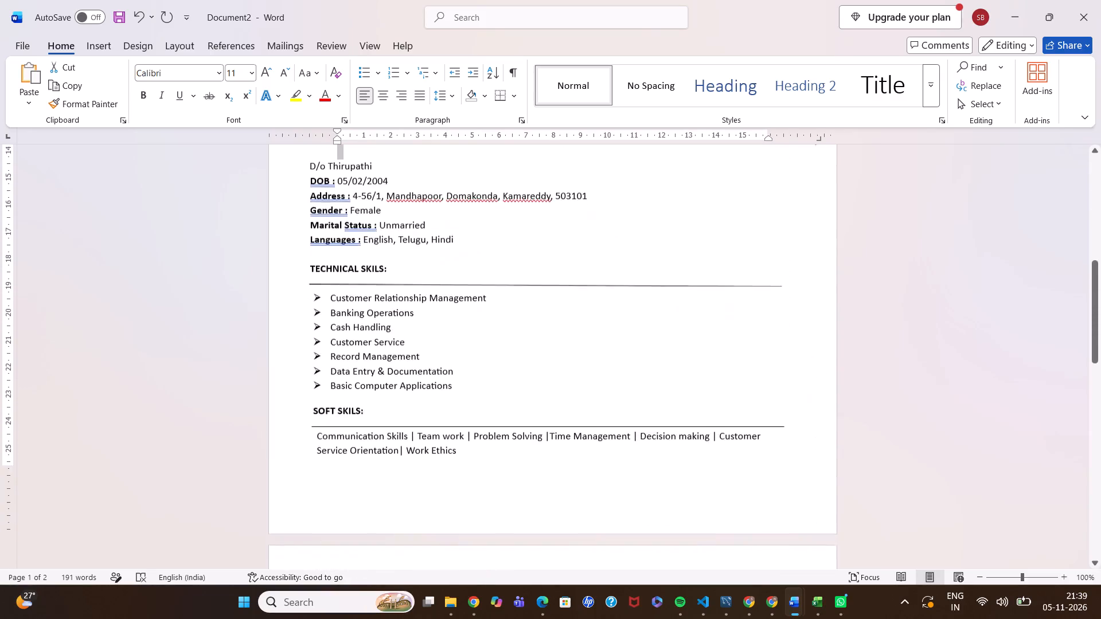
scroll(428, 346, up, 2)
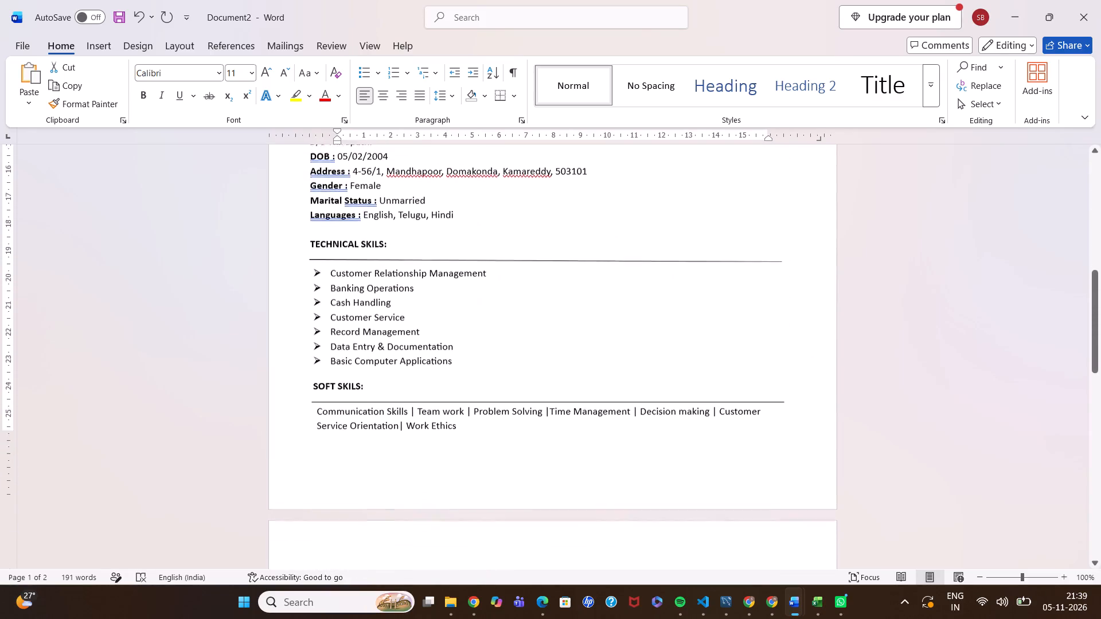
scroll(428, 346, up, 2)
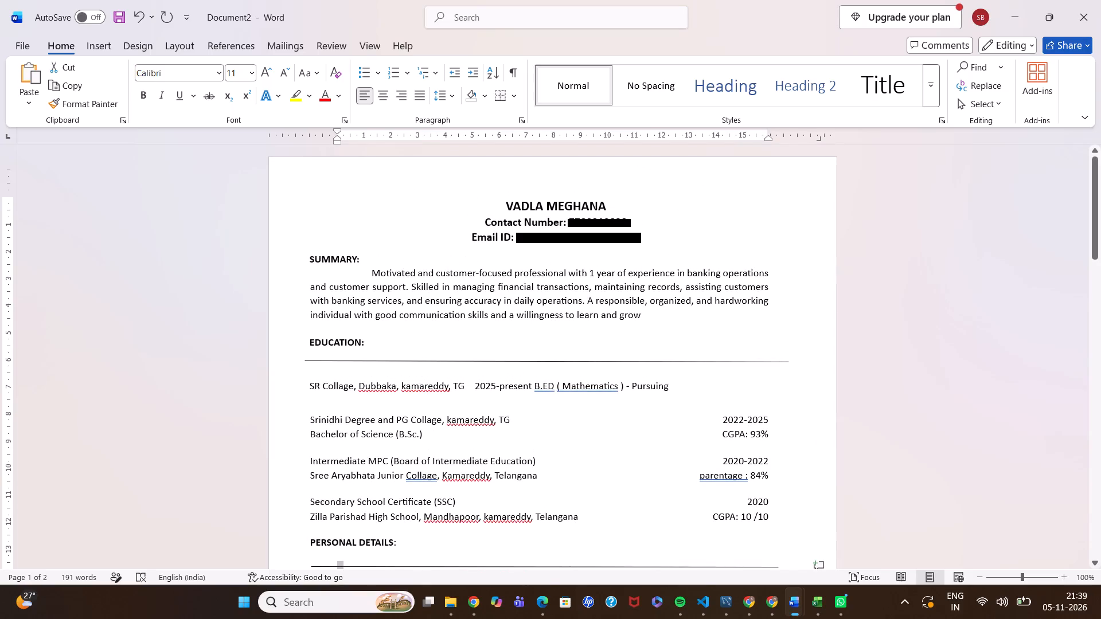
click(645, 318)
click(645, 318)
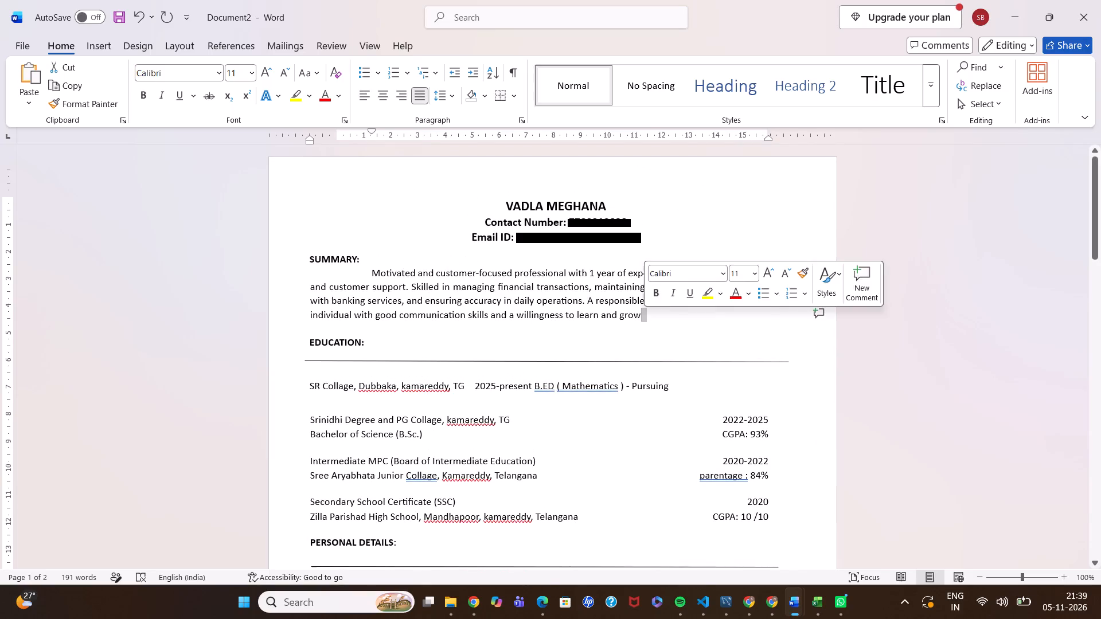
drag(494, 188, 663, 528)
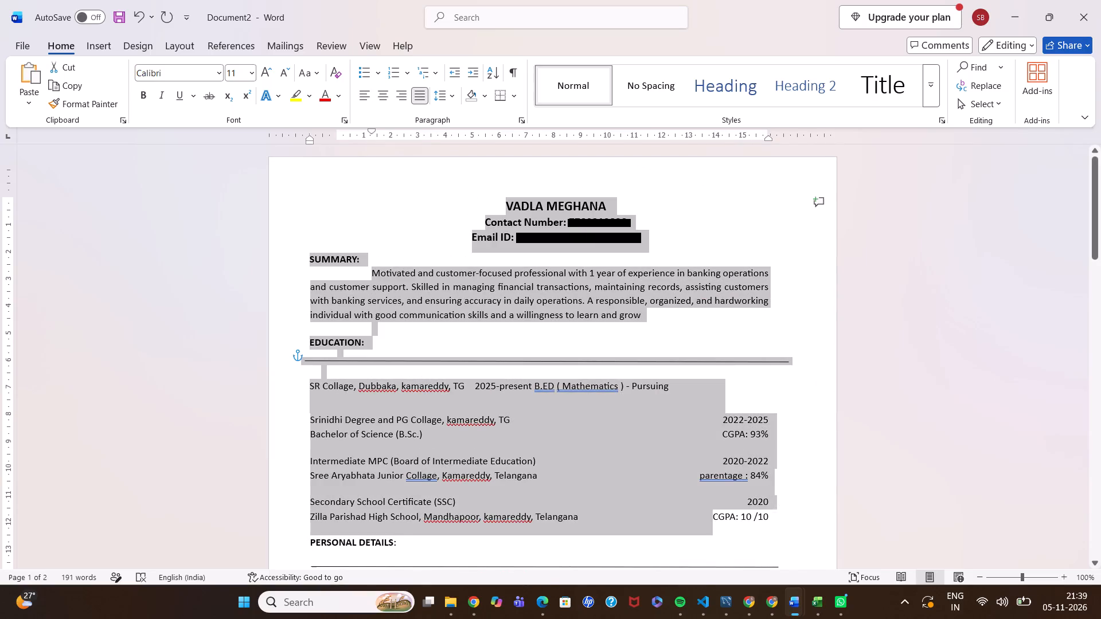
drag(663, 528, 633, 259)
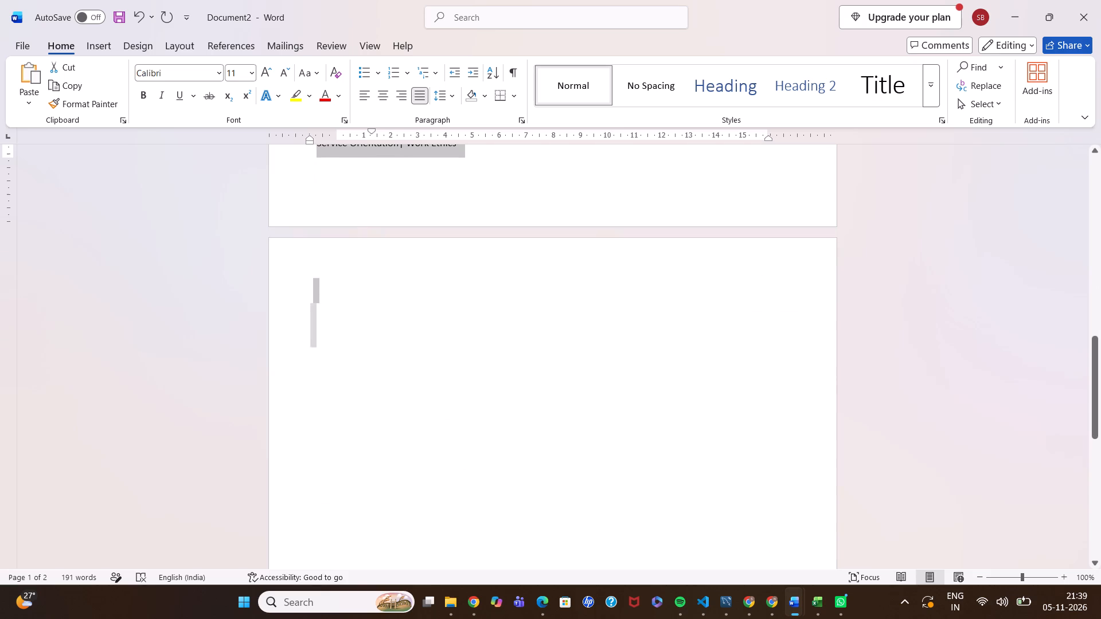
drag(633, 259, 560, 177)
key(ctrl+c)
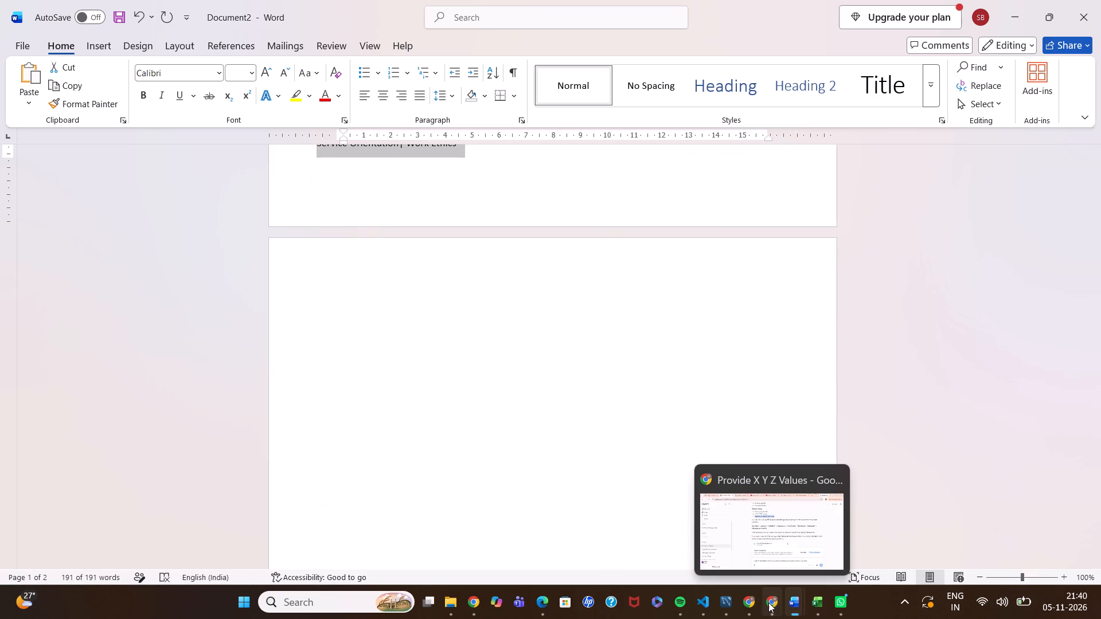
click(744, 602)
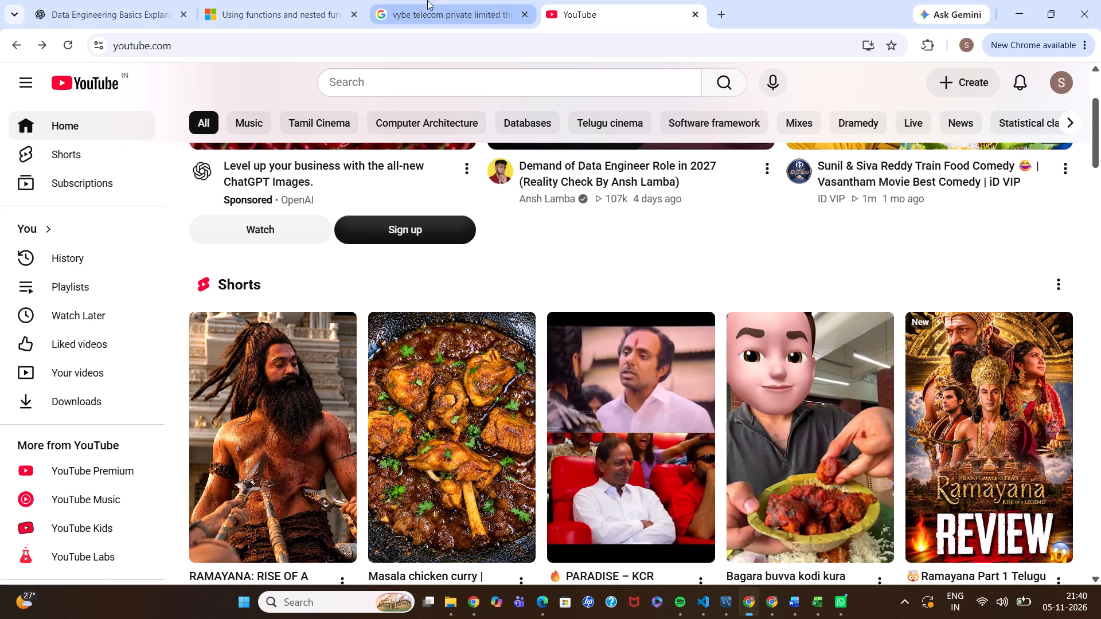
click(117, 6)
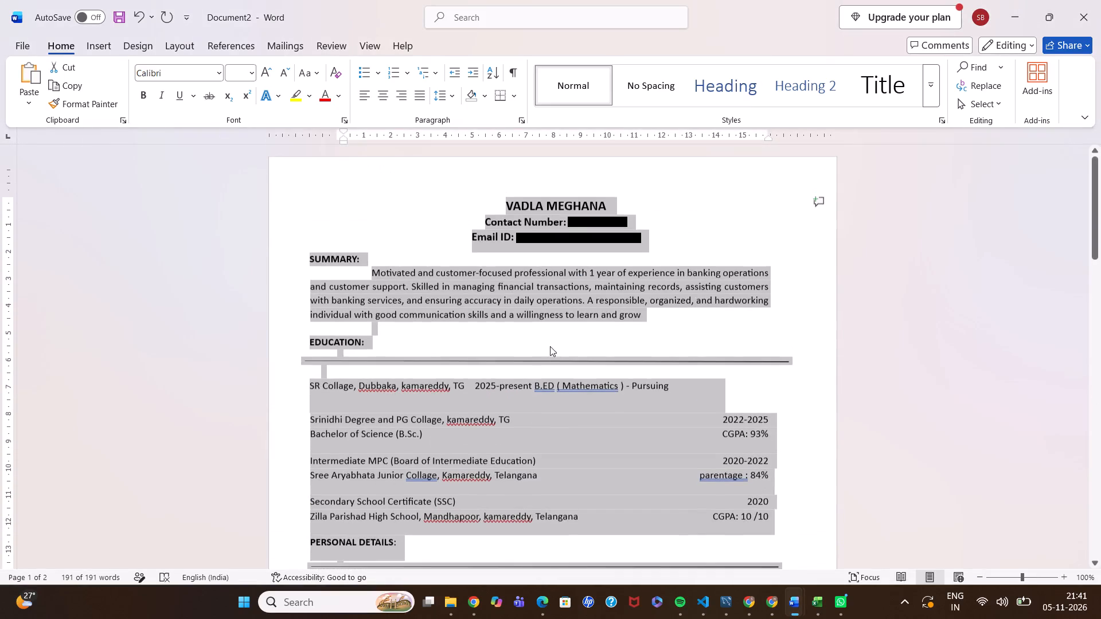
click(537, 336)
drag(643, 314, 382, 276)
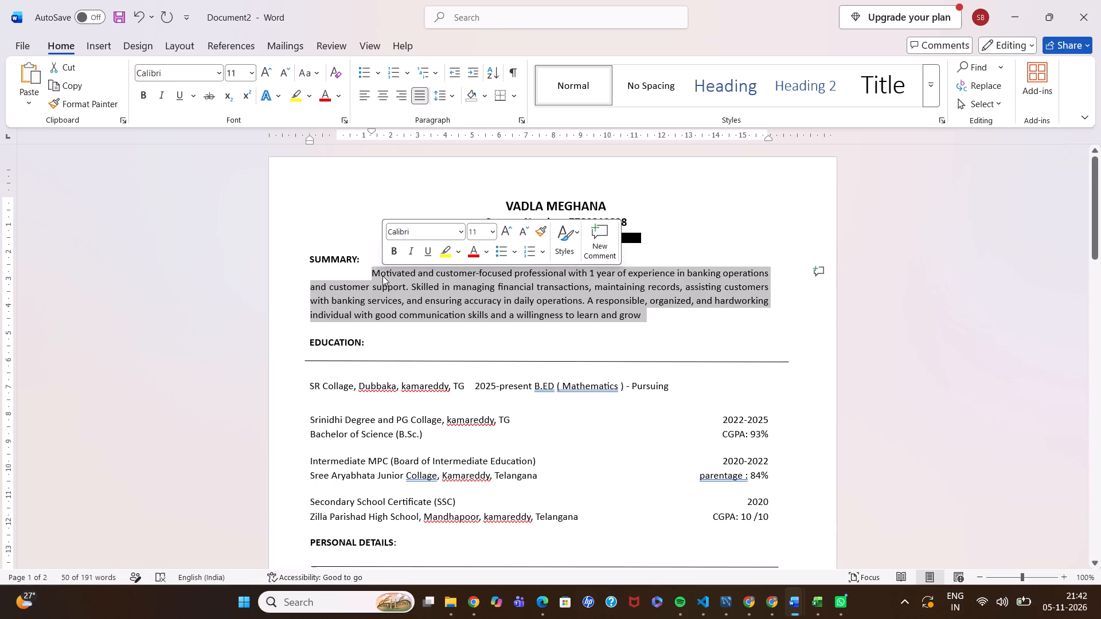
click(471, 327)
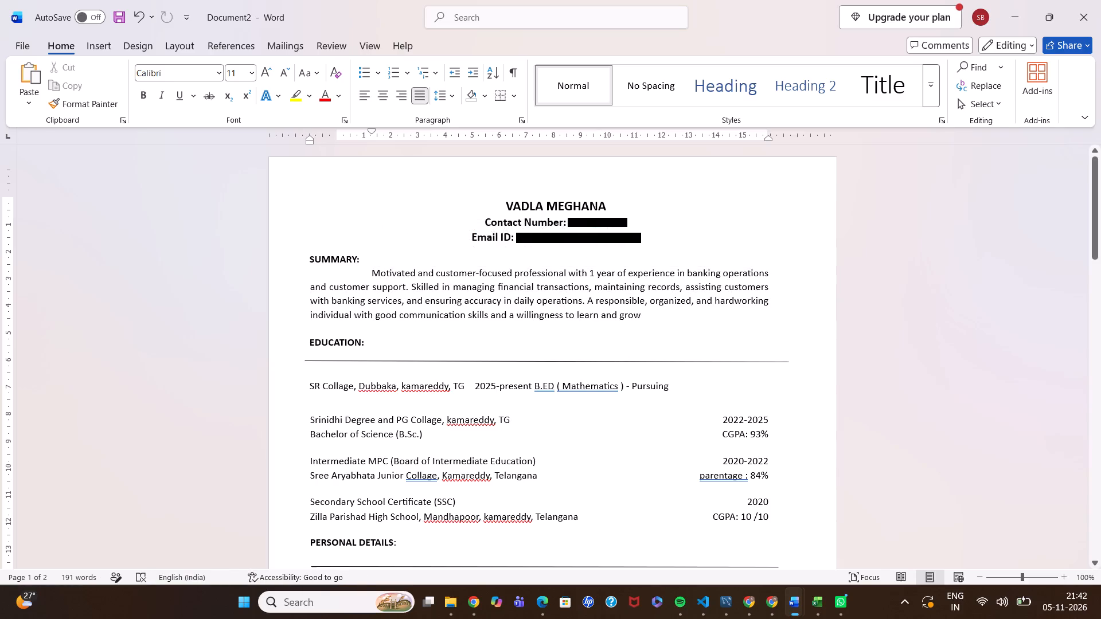
scroll(471, 327, down, 1)
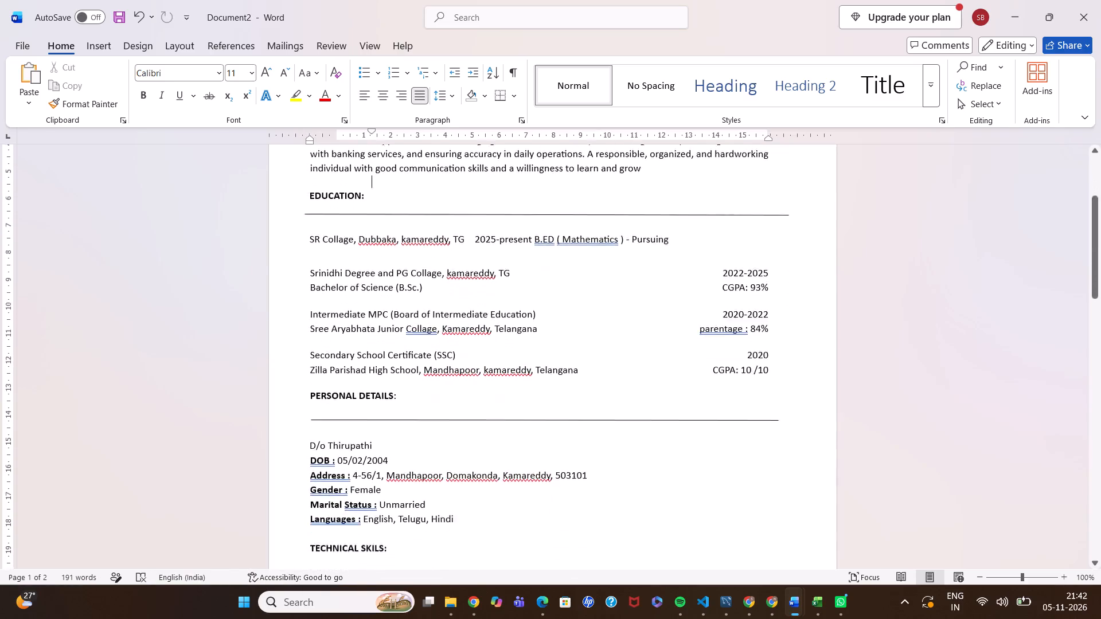
scroll(471, 327, down, 2)
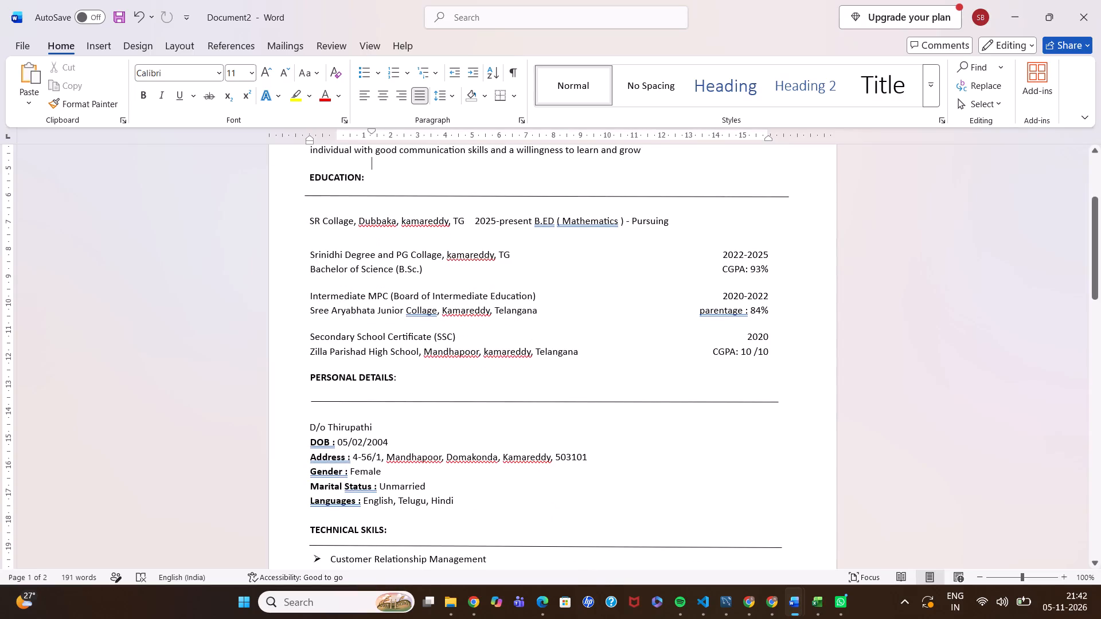
scroll(524, 365, up, 1)
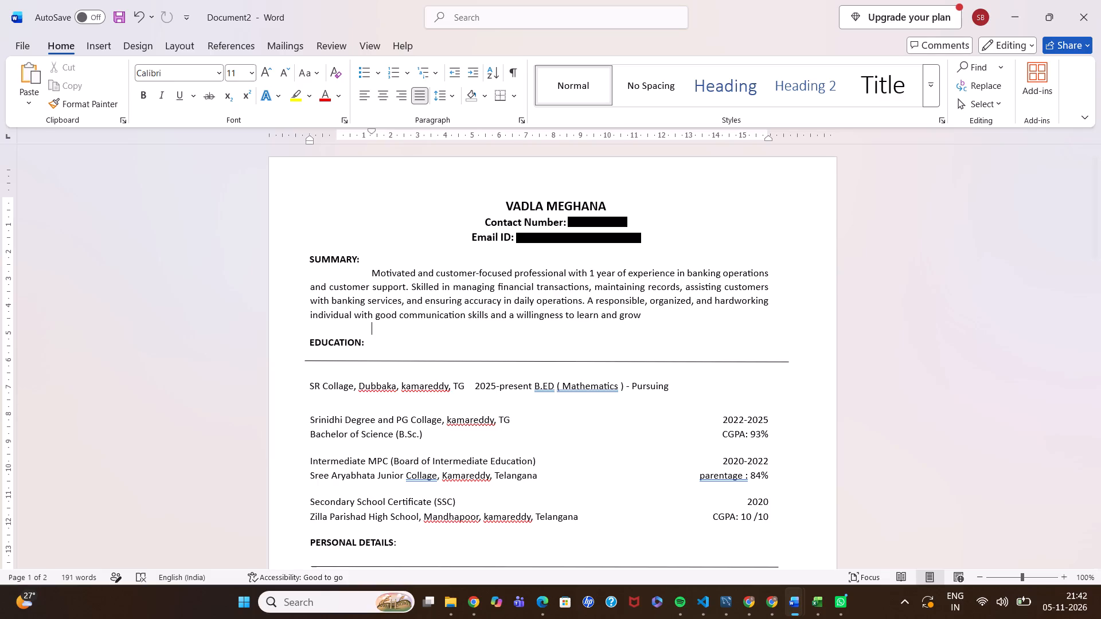
Insert an empty line between the "SUMMARY:" heading and its paragraph.
click(364, 257)
key(Return)
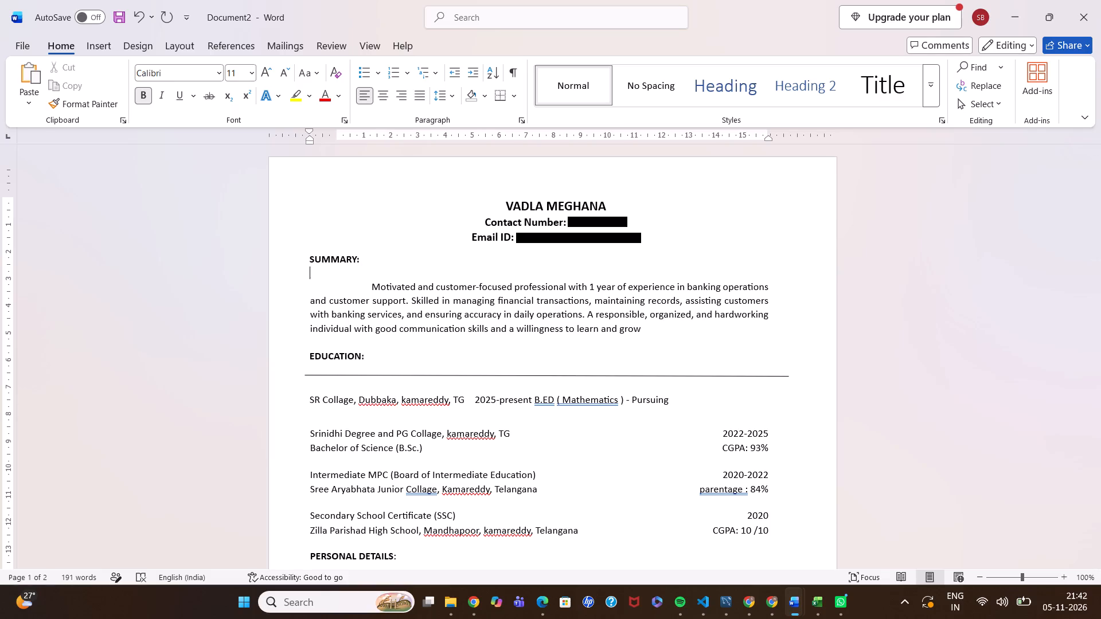
Draw a straight horizontal line about 17.5 cm long beneath the "SUMMARY:" heading and give it the black line style.
scroll(375, 255, down, 7)
scroll(375, 255, up, 1)
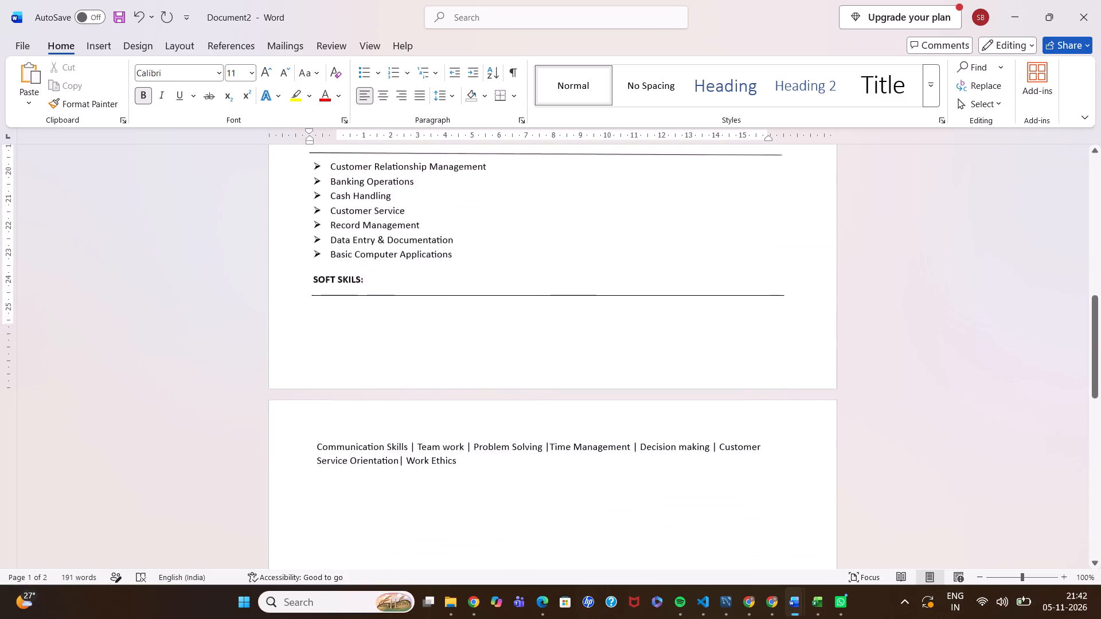
scroll(375, 255, up, 2)
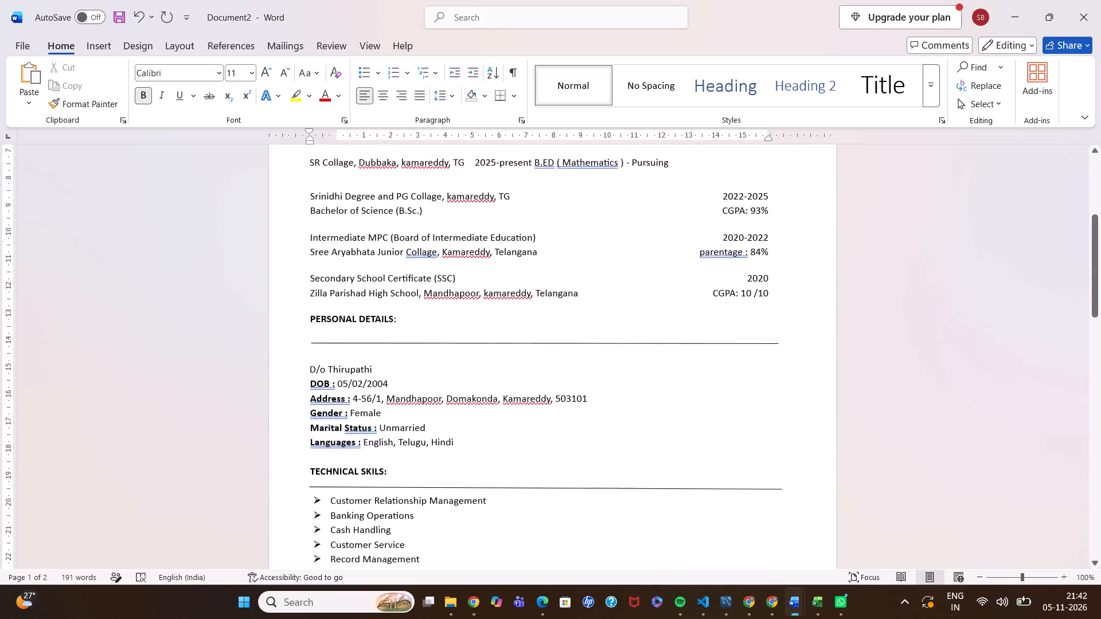
scroll(375, 255, up, 1)
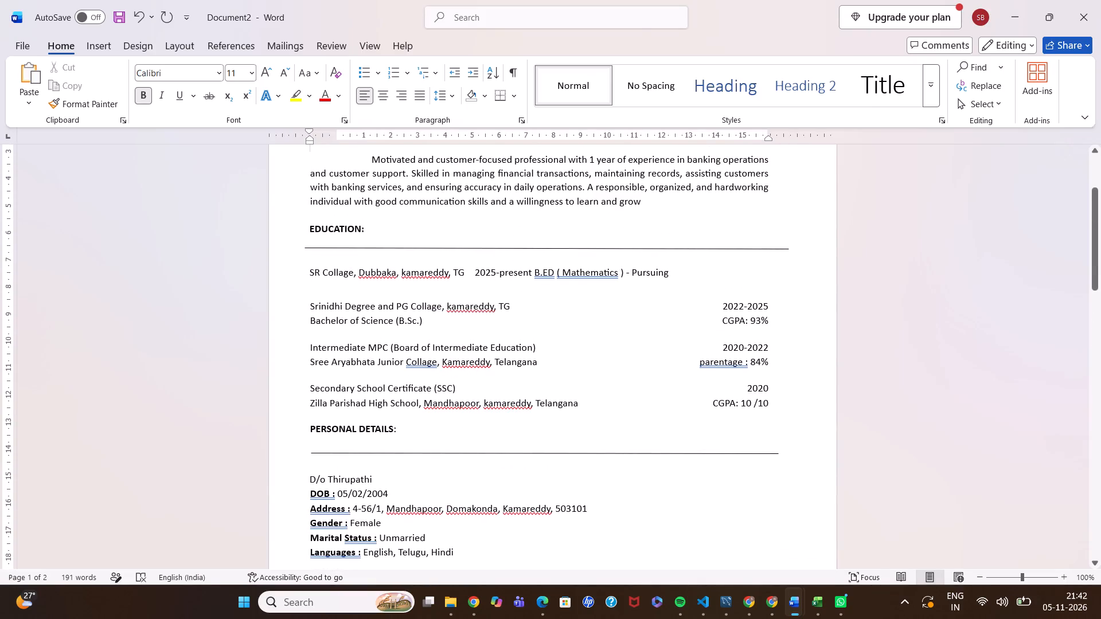
scroll(339, 258, up, 1)
click(96, 38)
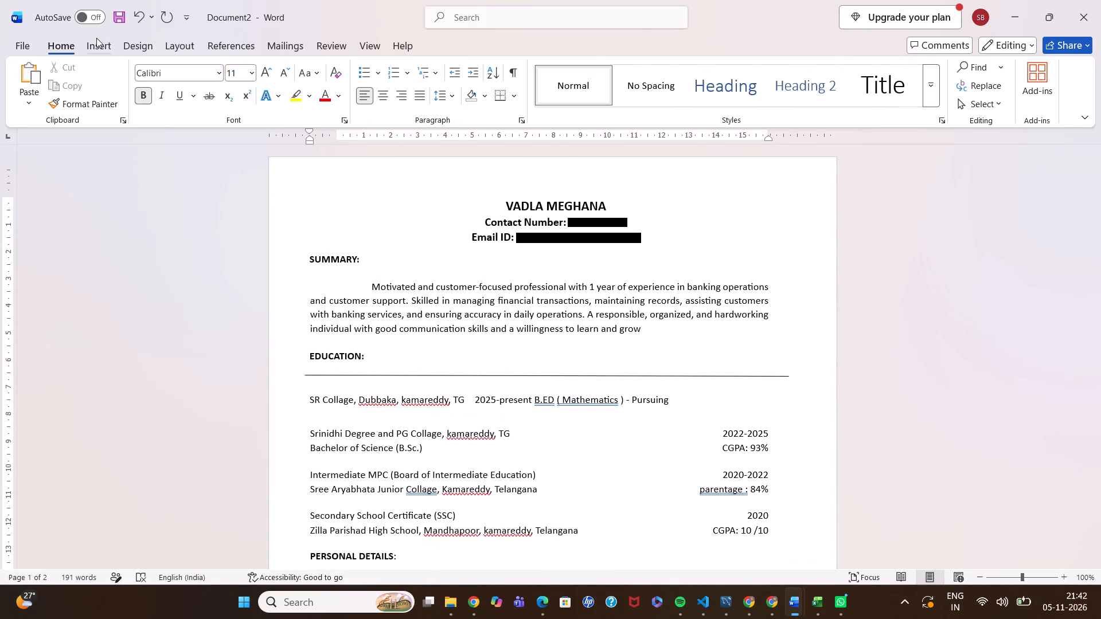
click(186, 82)
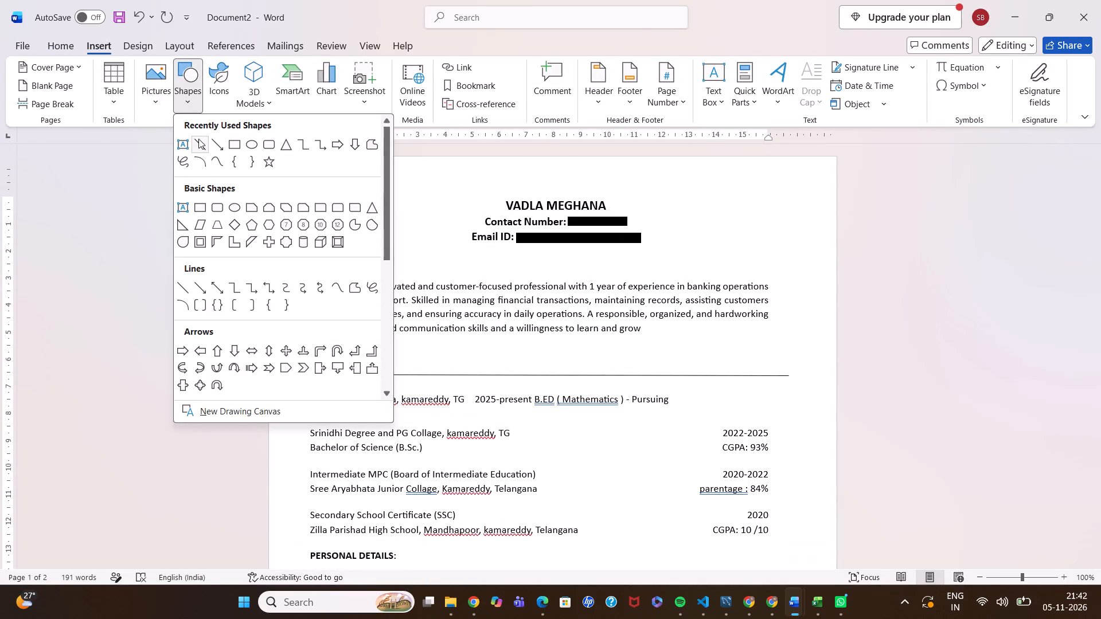
click(198, 140)
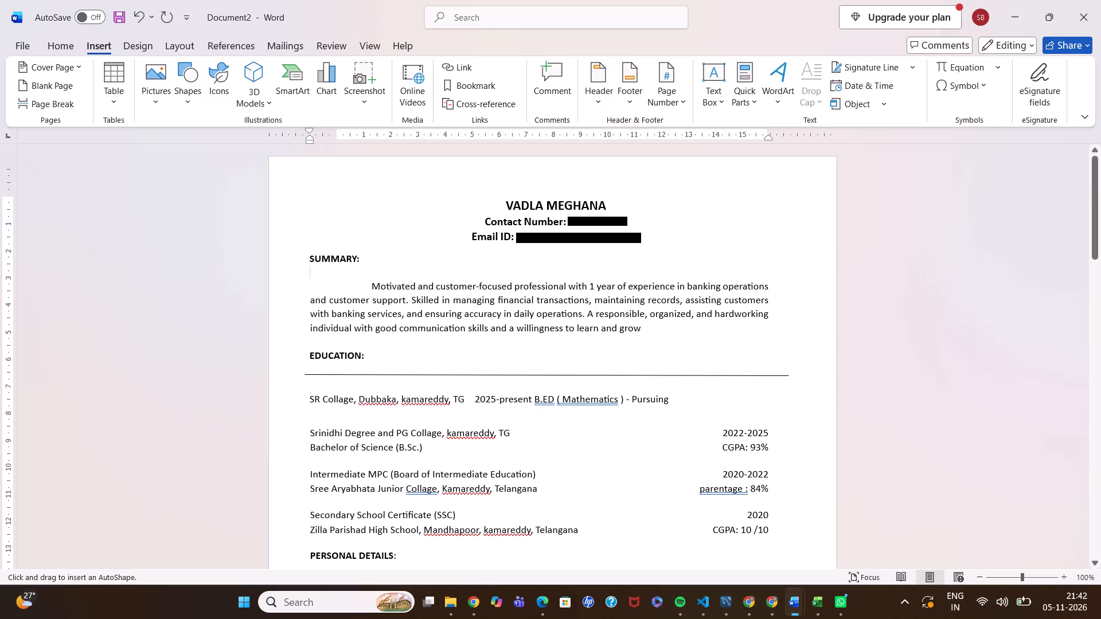
drag(310, 272, 708, 247)
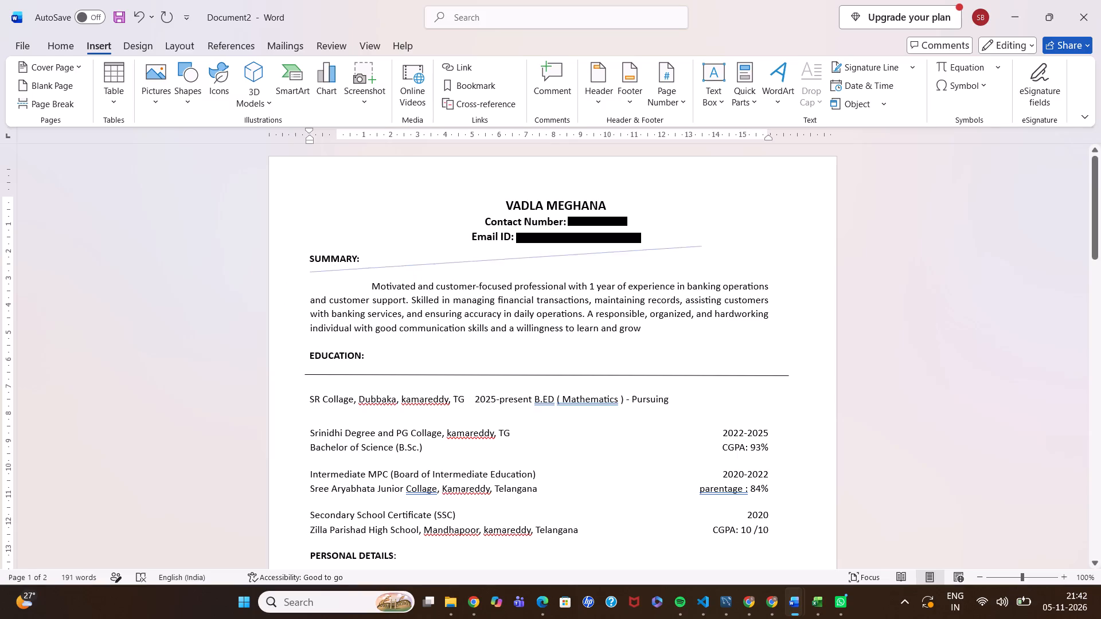
drag(708, 247, 779, 273)
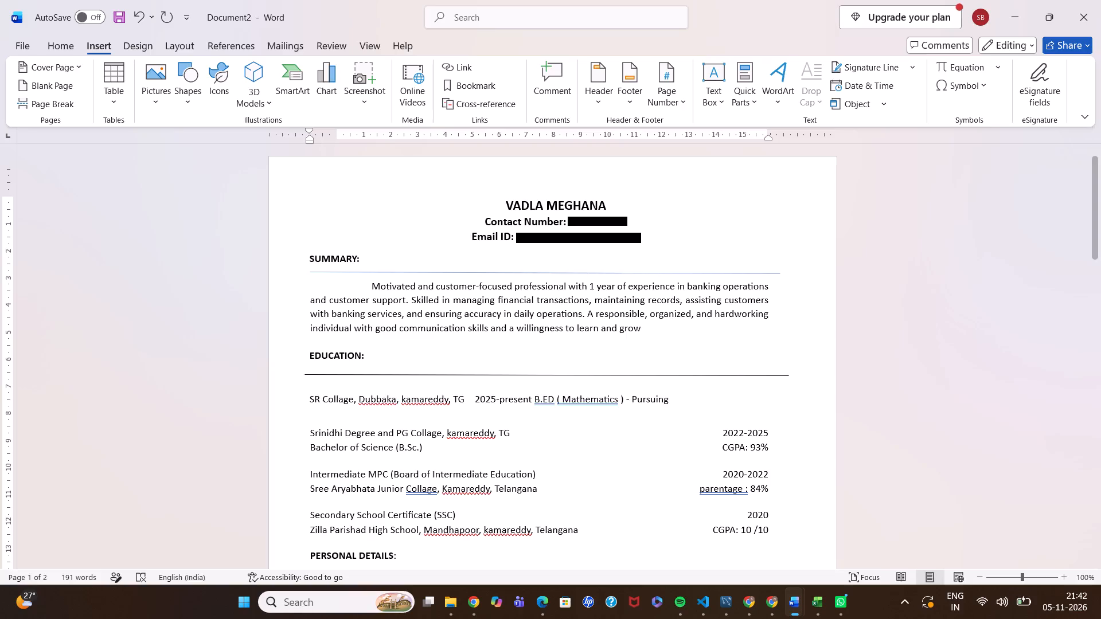
drag(779, 273, 782, 273)
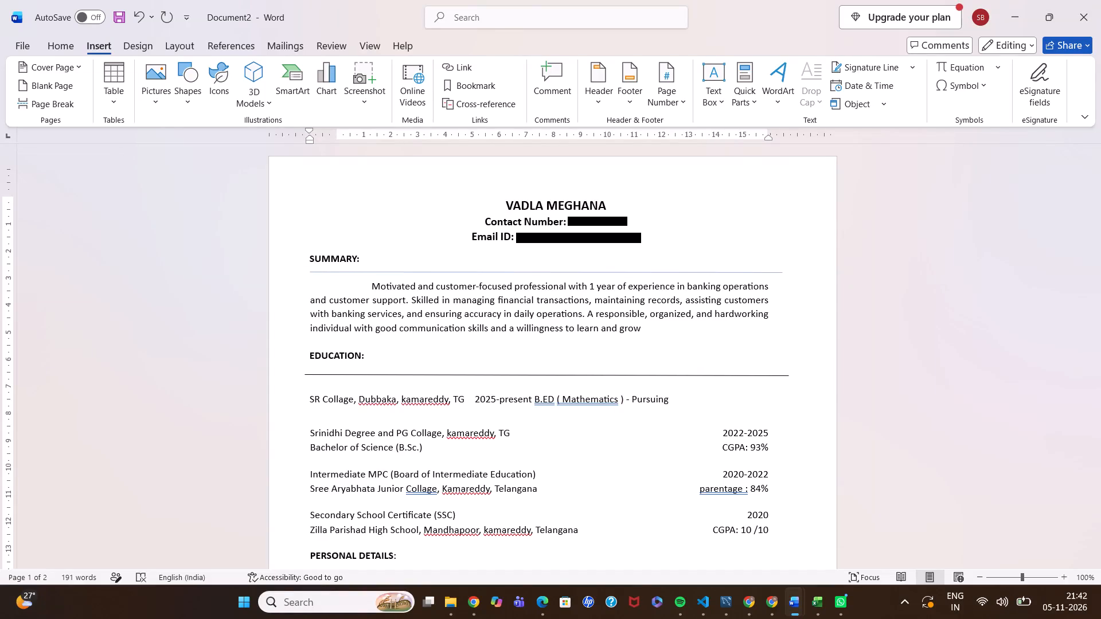
drag(782, 273, 784, 274)
scroll(572, 332, down, 1)
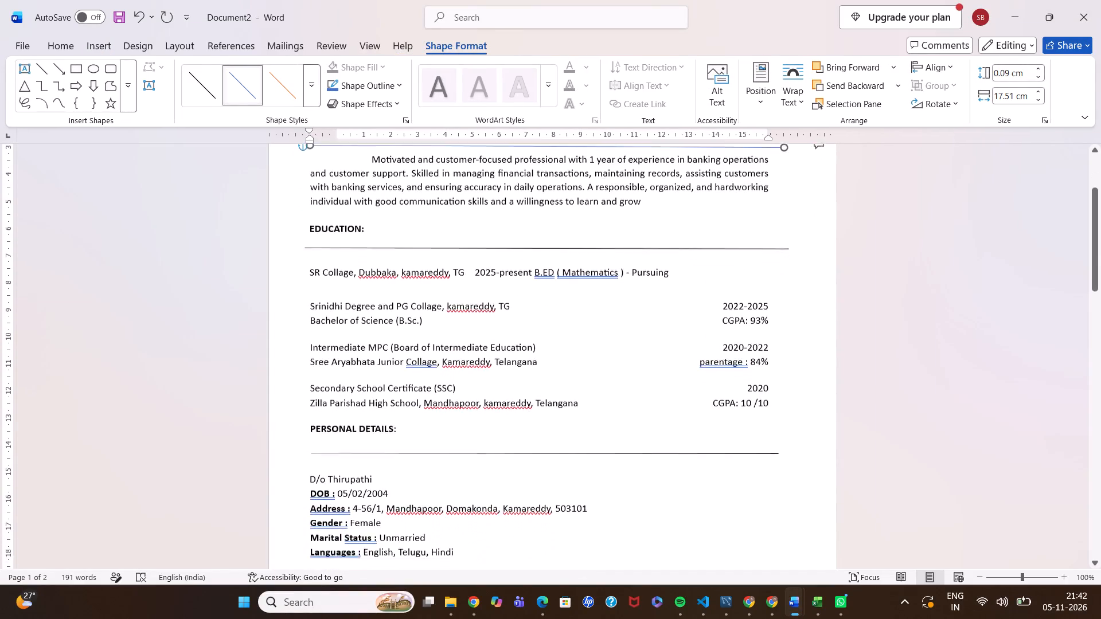
scroll(572, 332, down, 2)
click(209, 101)
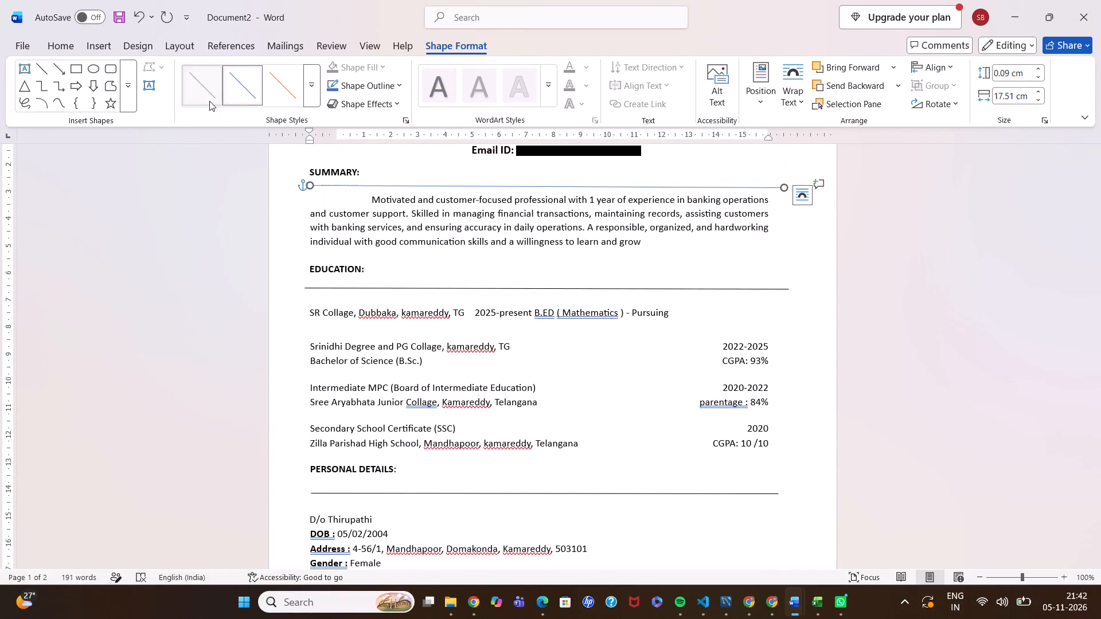
click(403, 249)
Cut the existing horizontal line beneath the "PERSONAL DETAILS:" heading.
scroll(403, 249, down, 1)
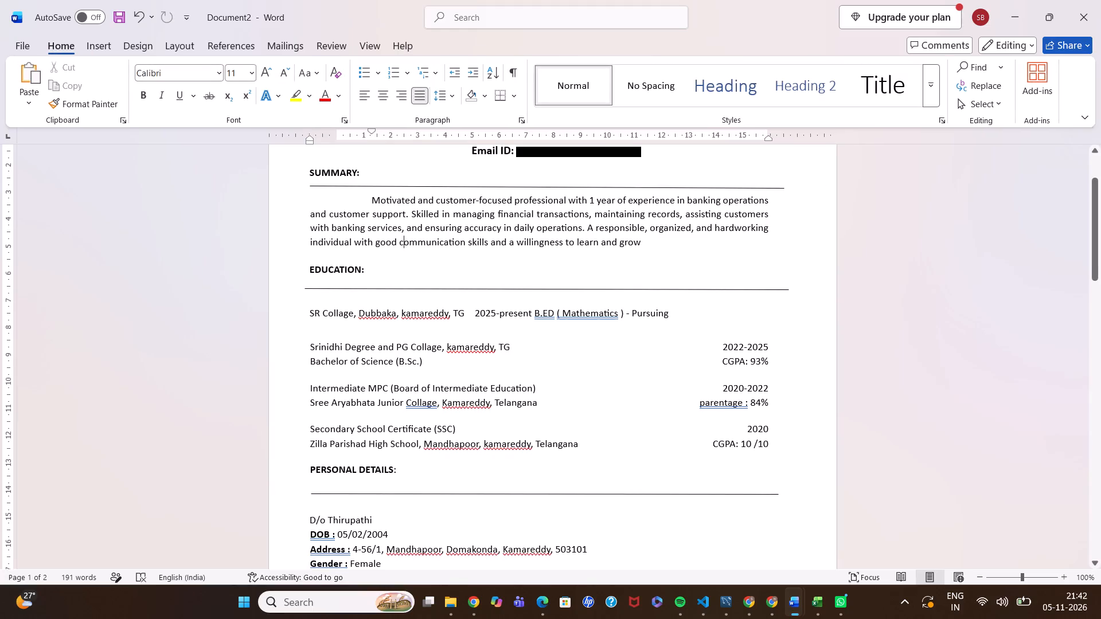
scroll(403, 249, down, 4)
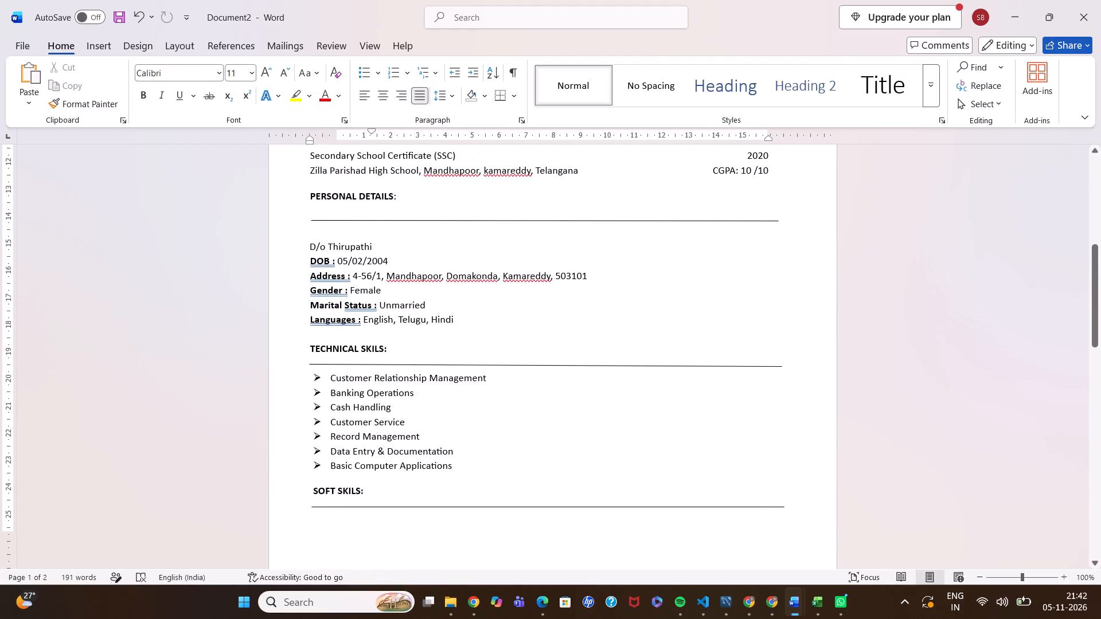
click(332, 237)
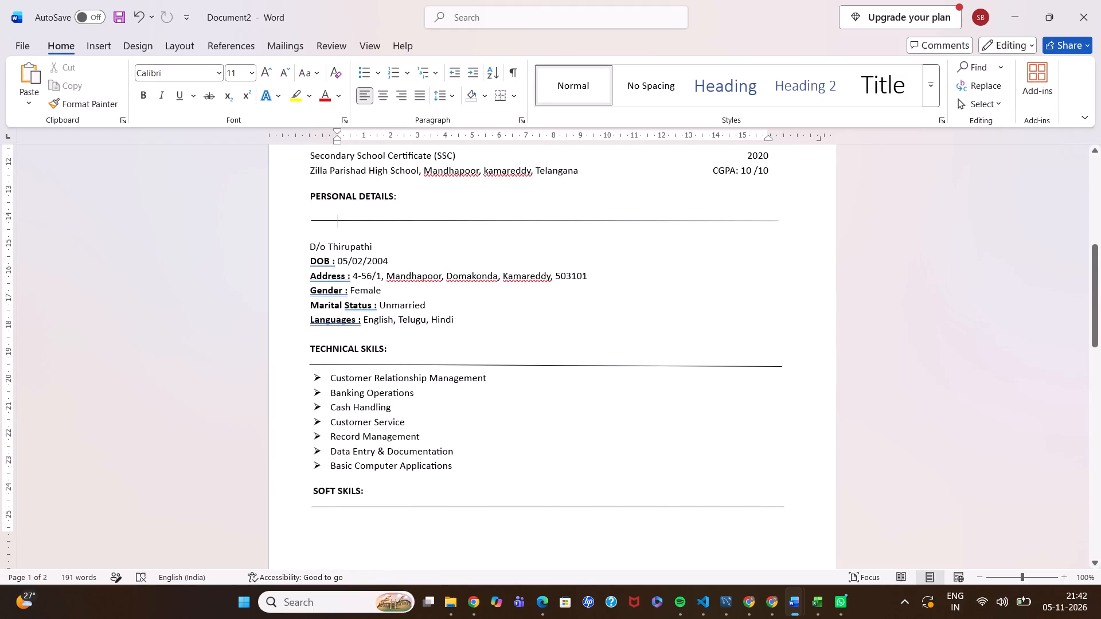
click(403, 224)
click(410, 220)
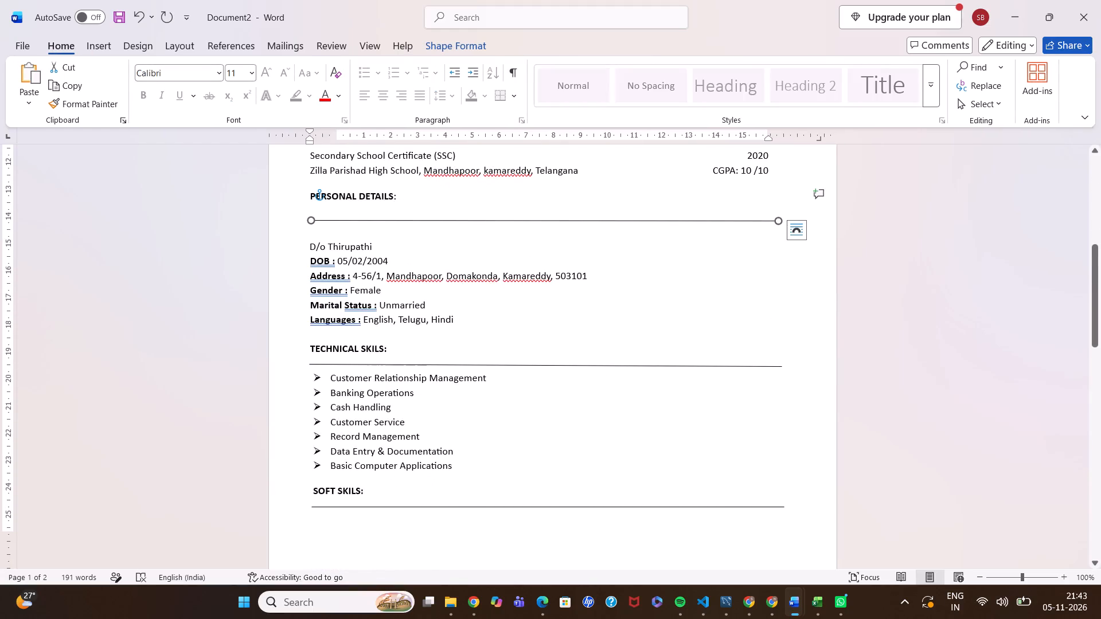
right_click(410, 220)
click(439, 233)
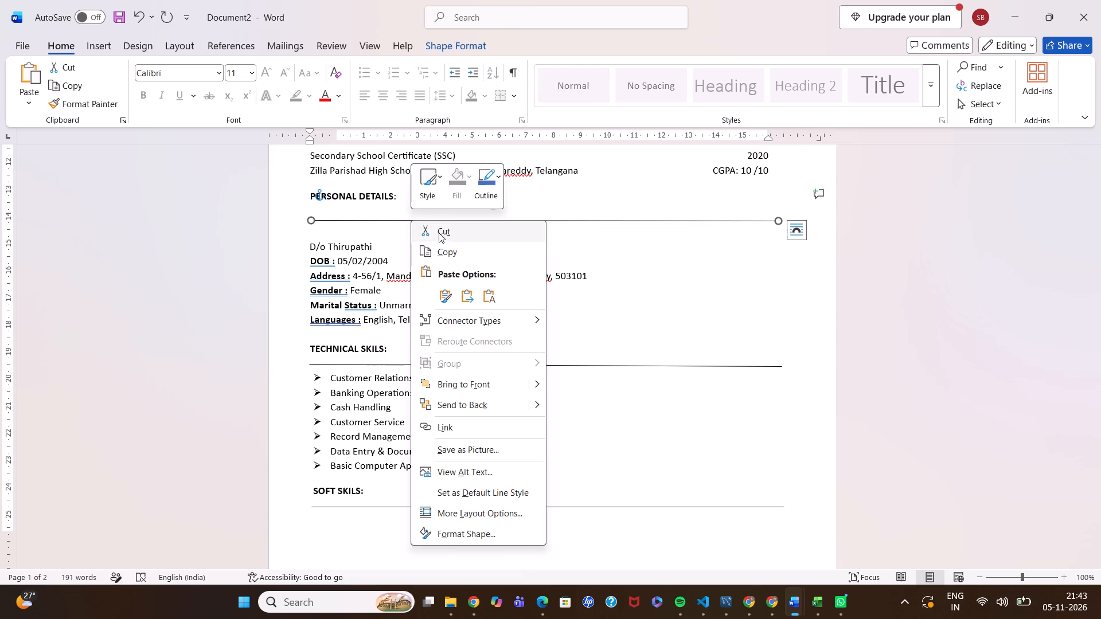
Remove the paragraph spacing after the empty line below "PERSONAL DETAILS:" and delete that empty line.
click(311, 229)
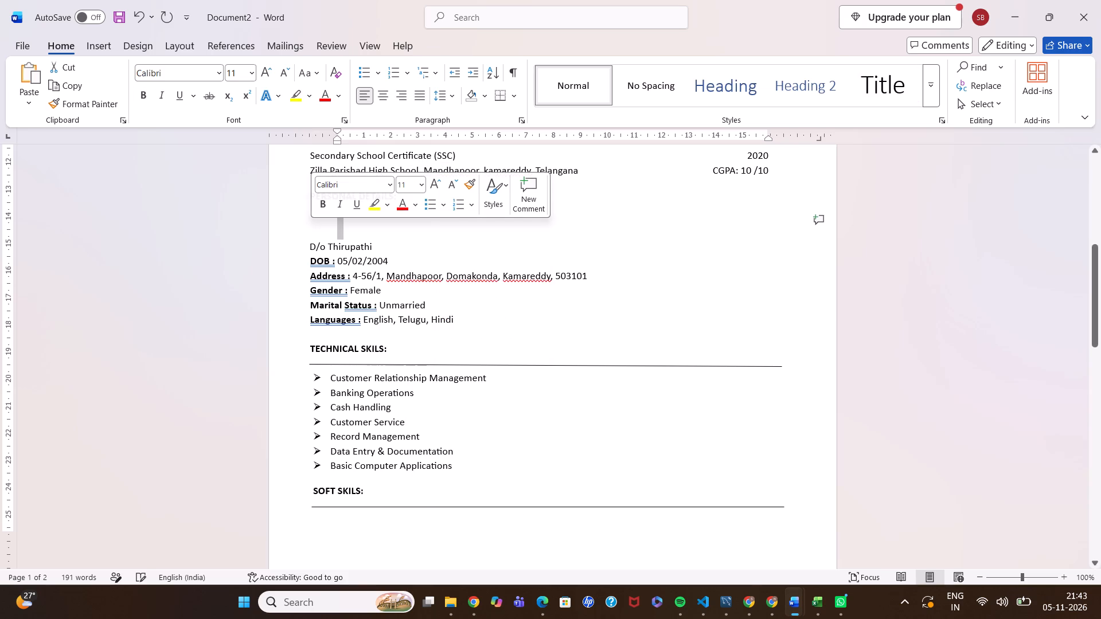
click(337, 224)
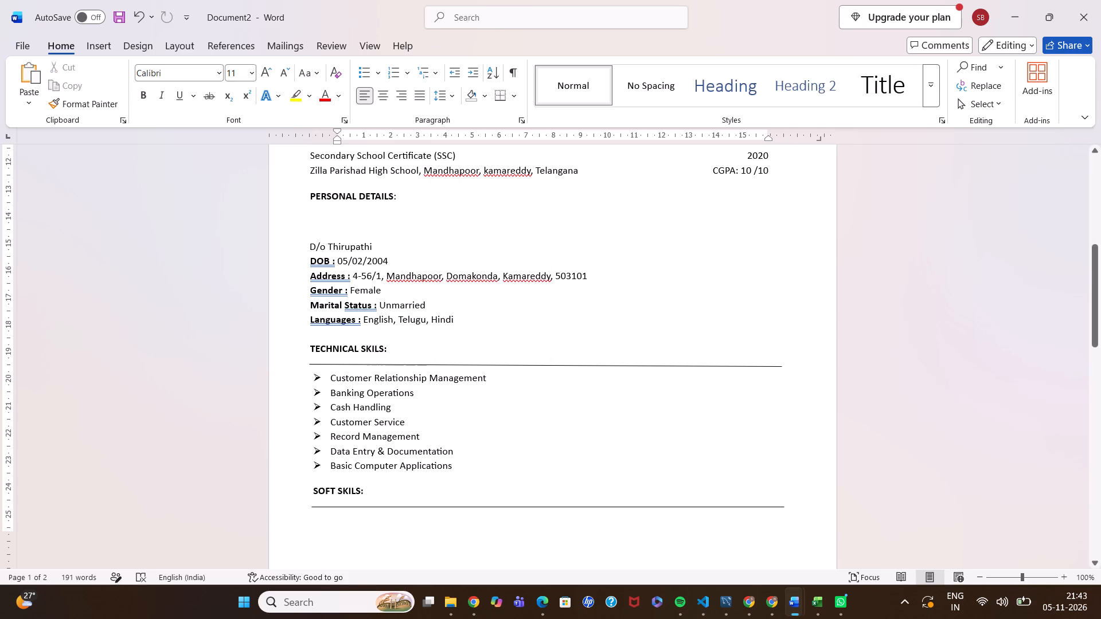
click(339, 229)
double_click(339, 229)
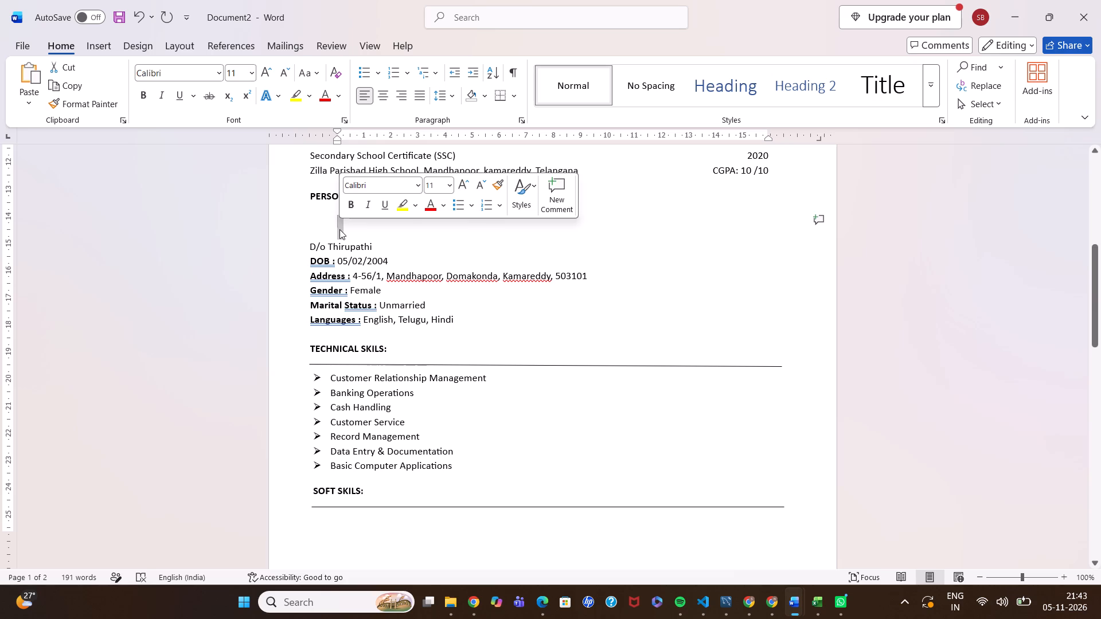
click(339, 229)
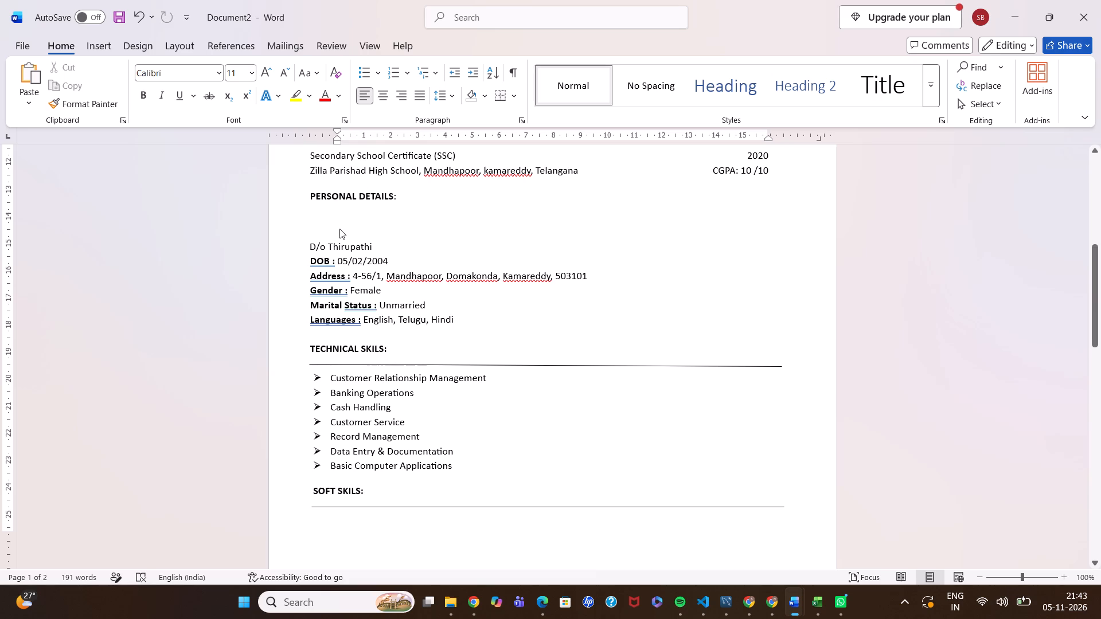
drag(339, 218, 351, 246)
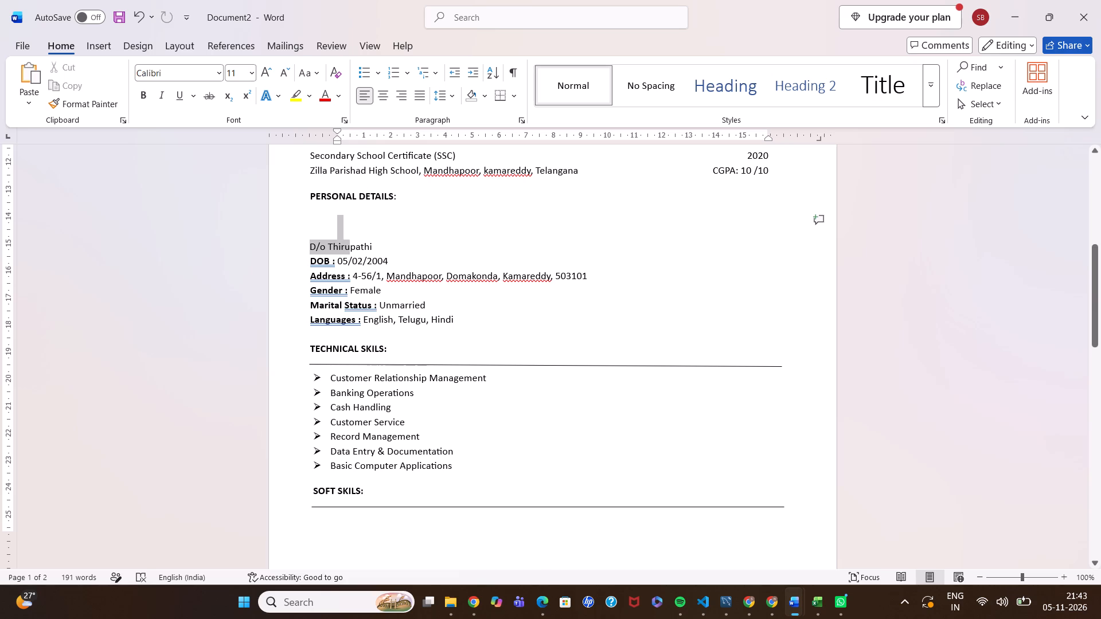
drag(351, 246, 352, 236)
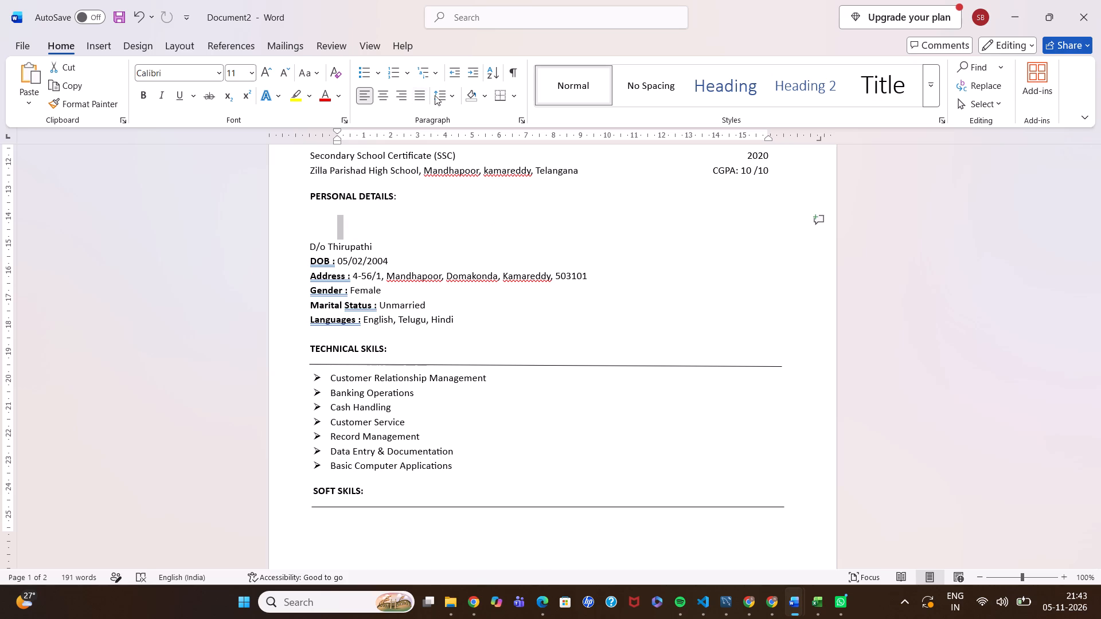
click(444, 95)
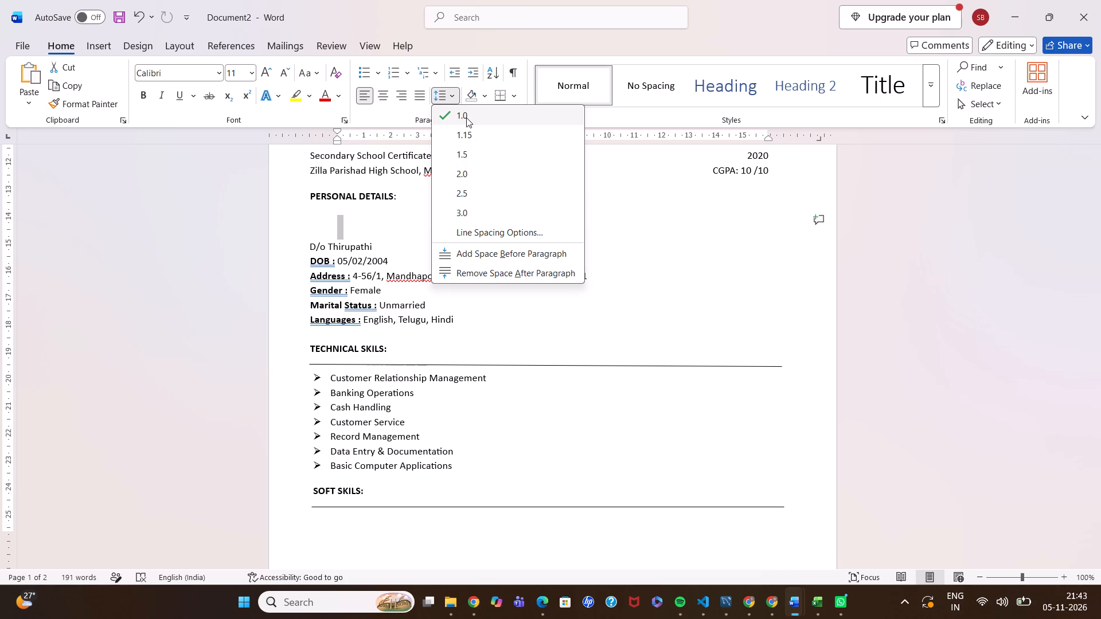
click(482, 269)
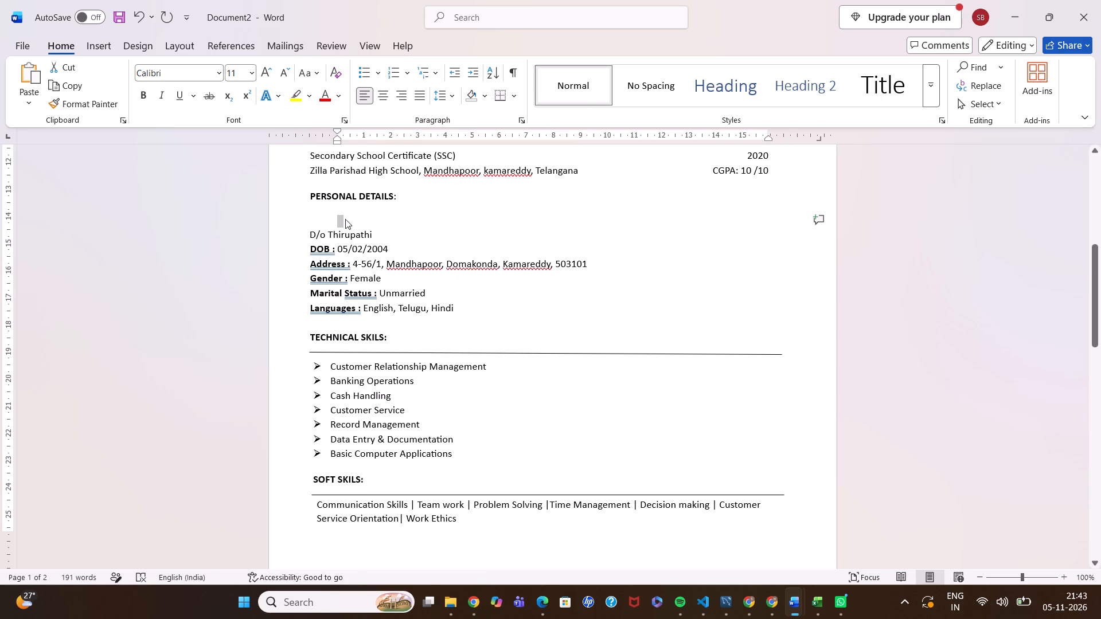
click(342, 218)
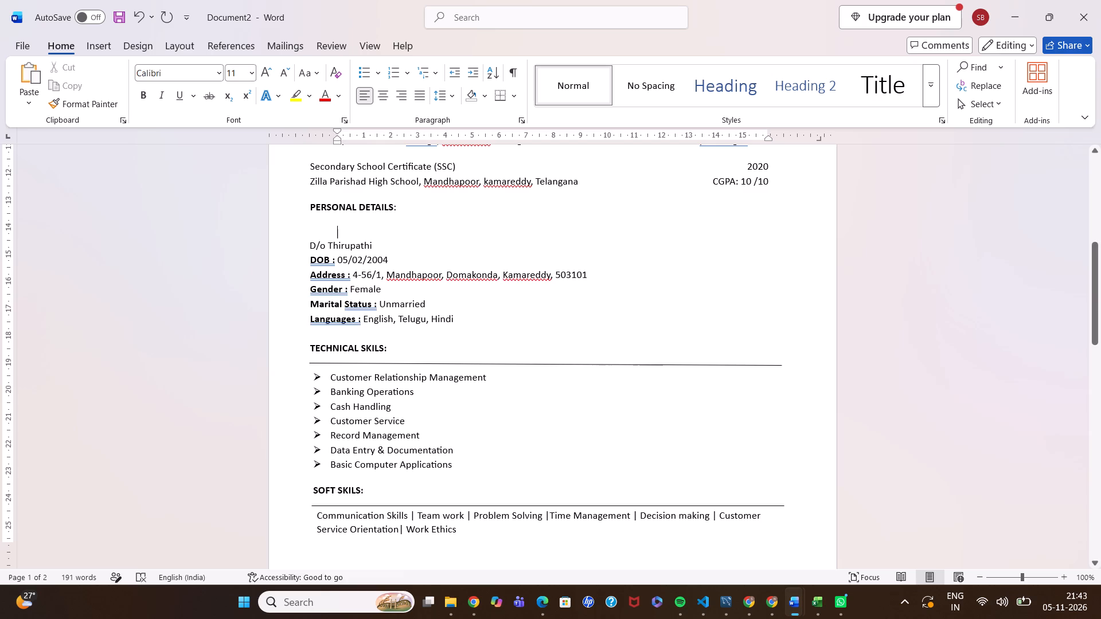
key(BackSpace)
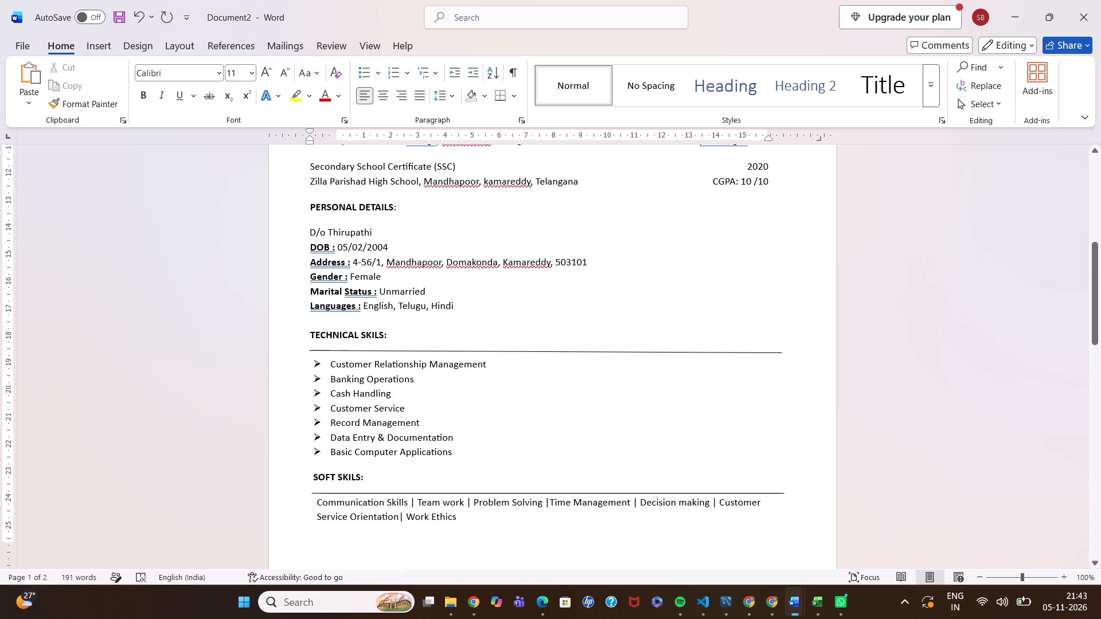
Draw a straight horizontal line about 17.5 cm long beneath the "PERSONAL DETAILS:" heading and give it the black line style.
click(98, 44)
click(194, 83)
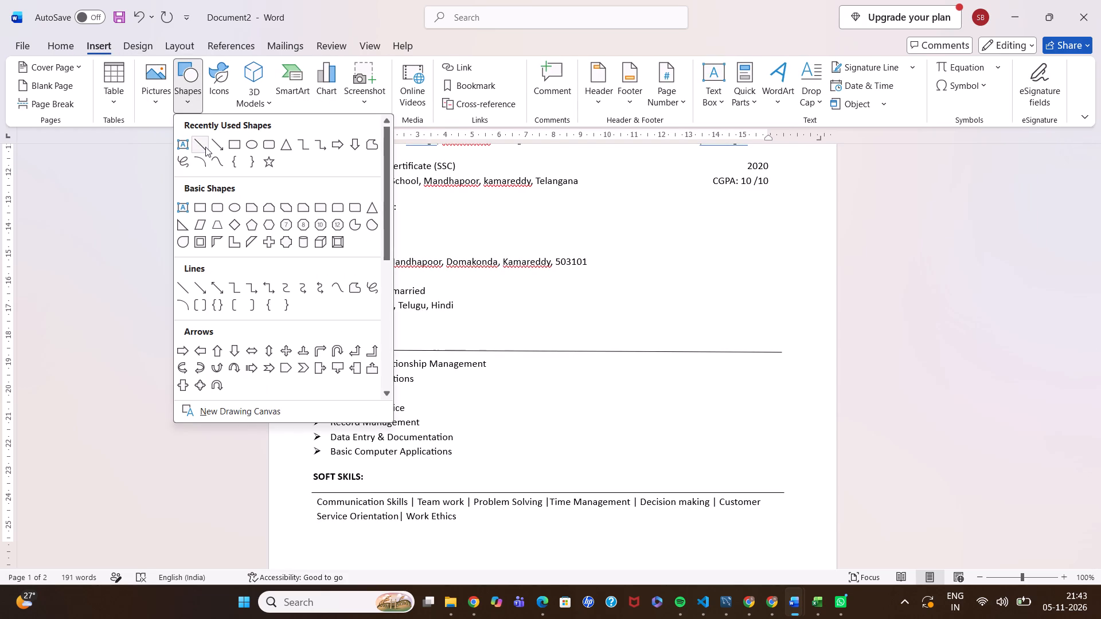
click(204, 147)
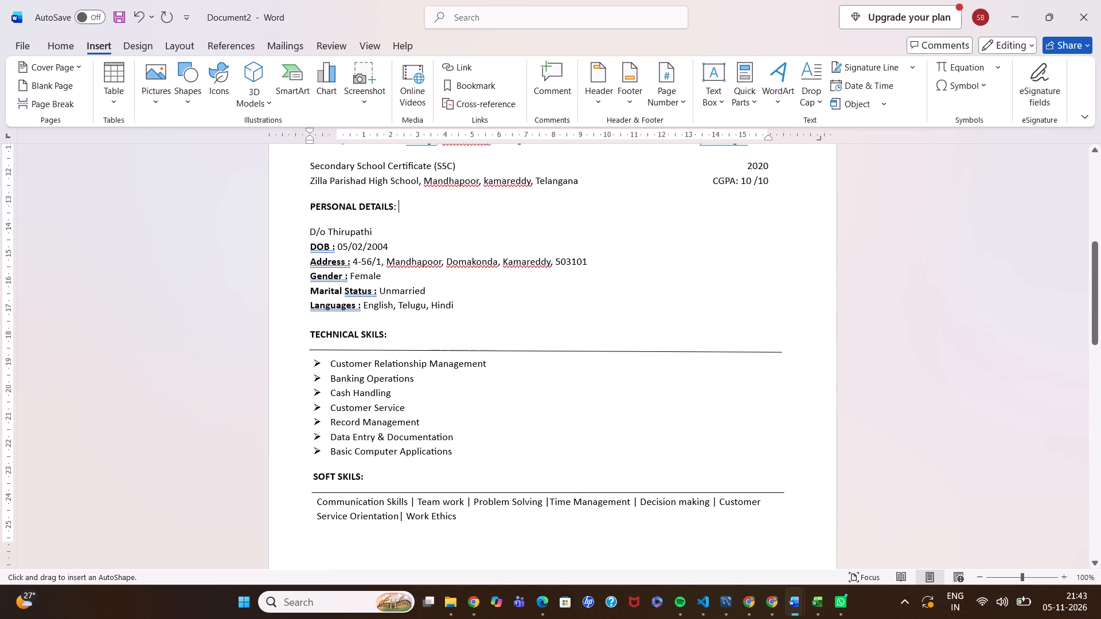
drag(310, 217, 782, 221)
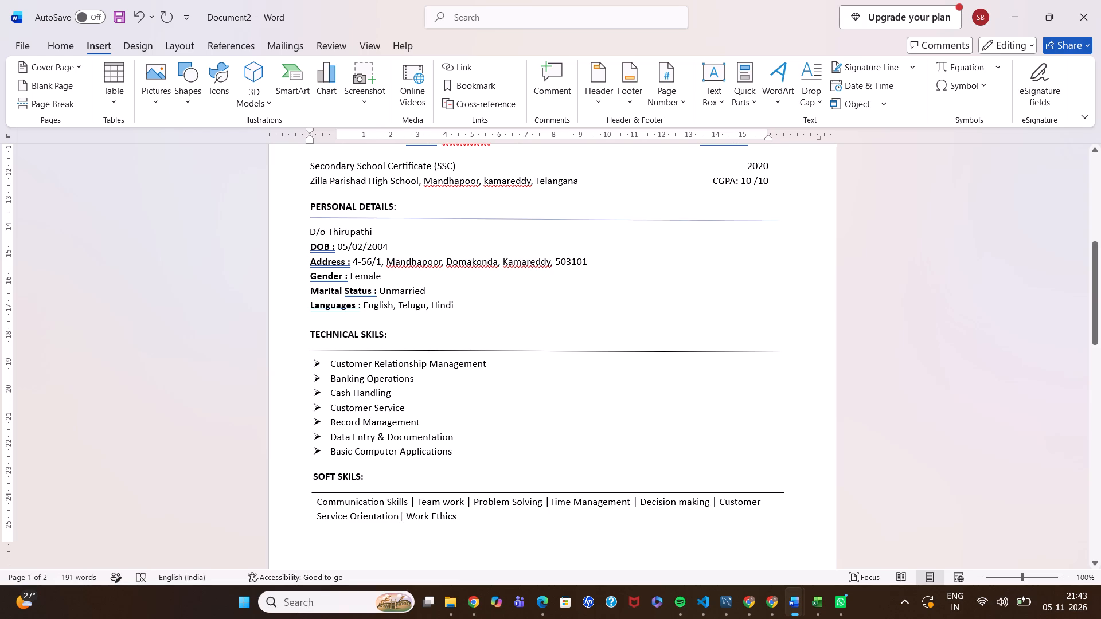
drag(782, 221, 772, 218)
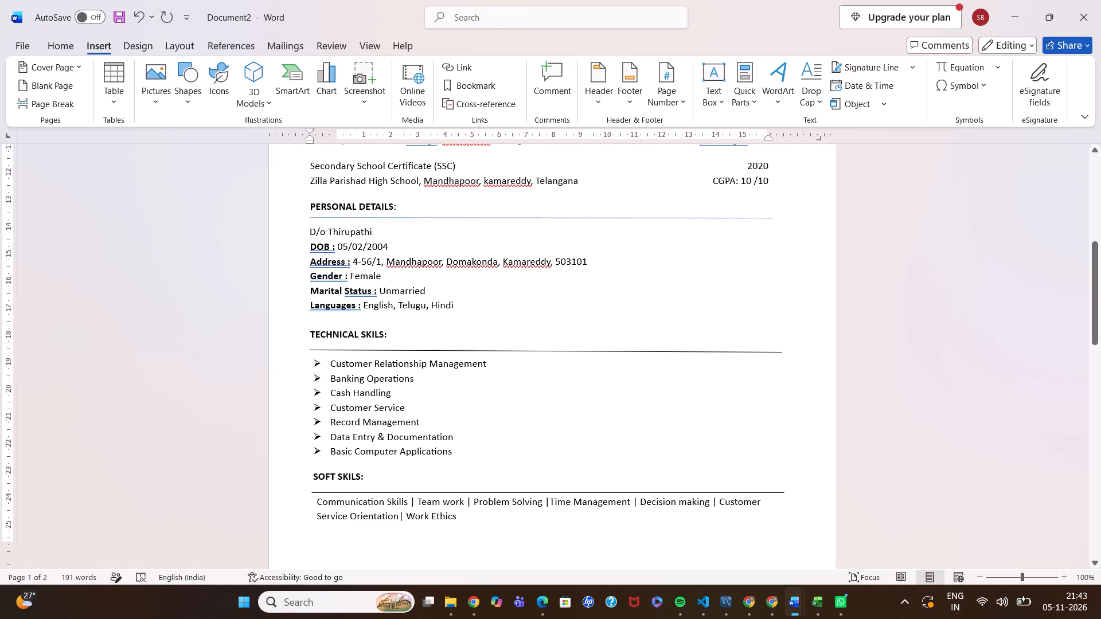
drag(772, 218, 817, 216)
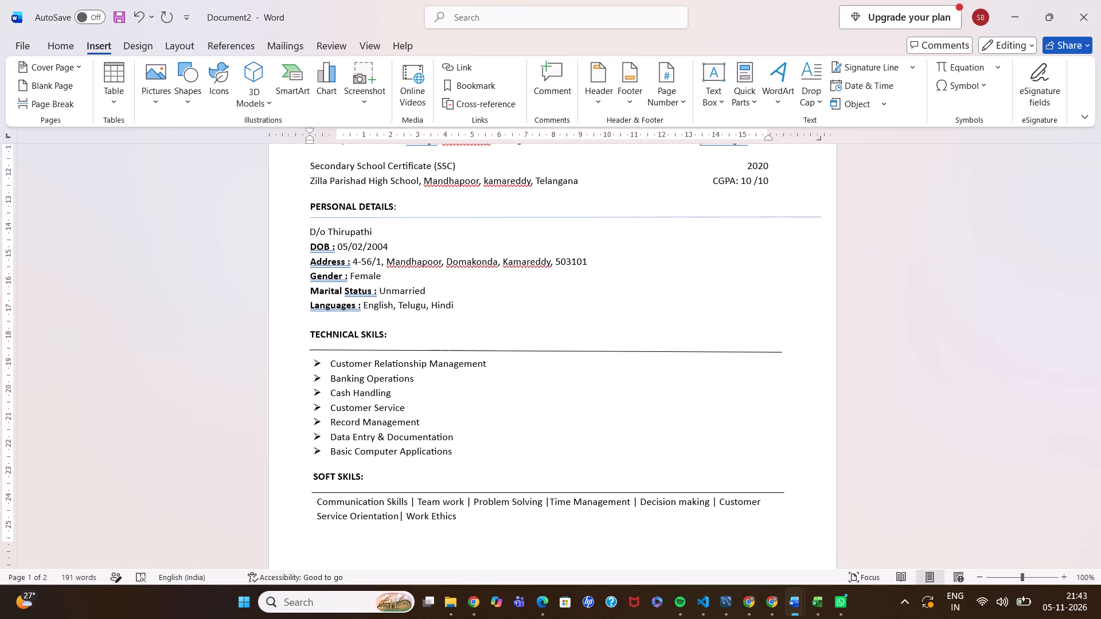
drag(817, 216, 782, 216)
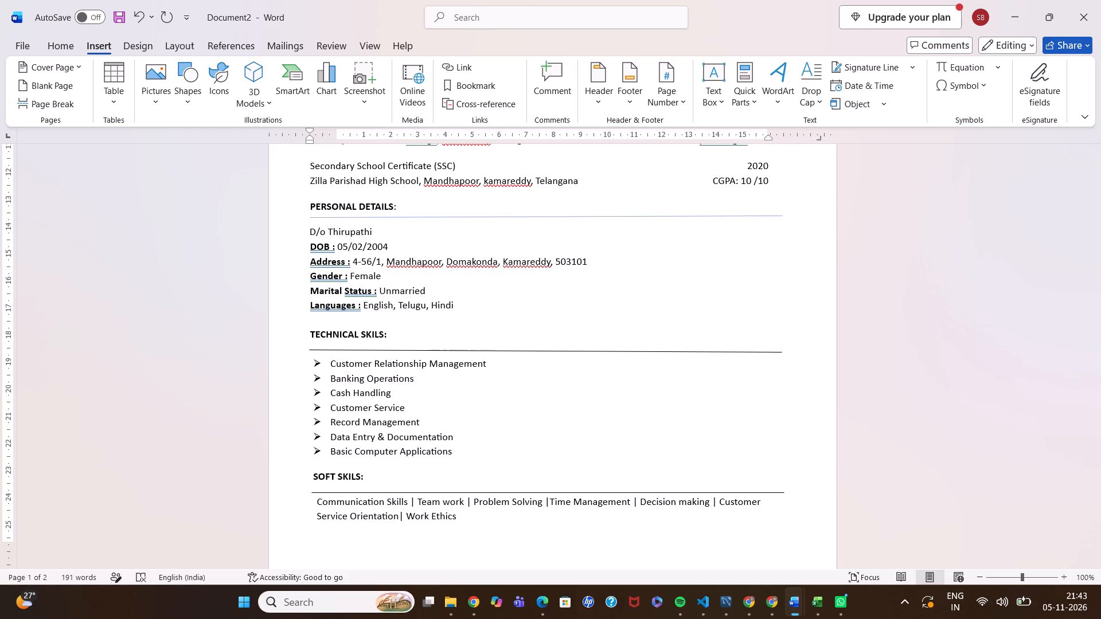
drag(782, 216, 783, 216)
drag(783, 216, 783, 219)
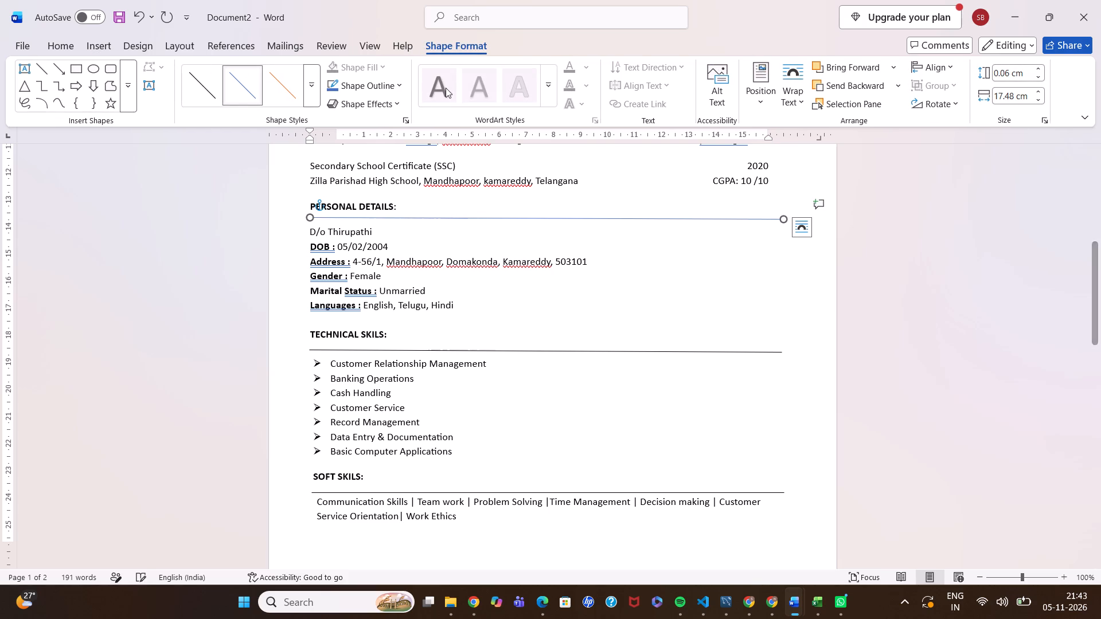
click(211, 92)
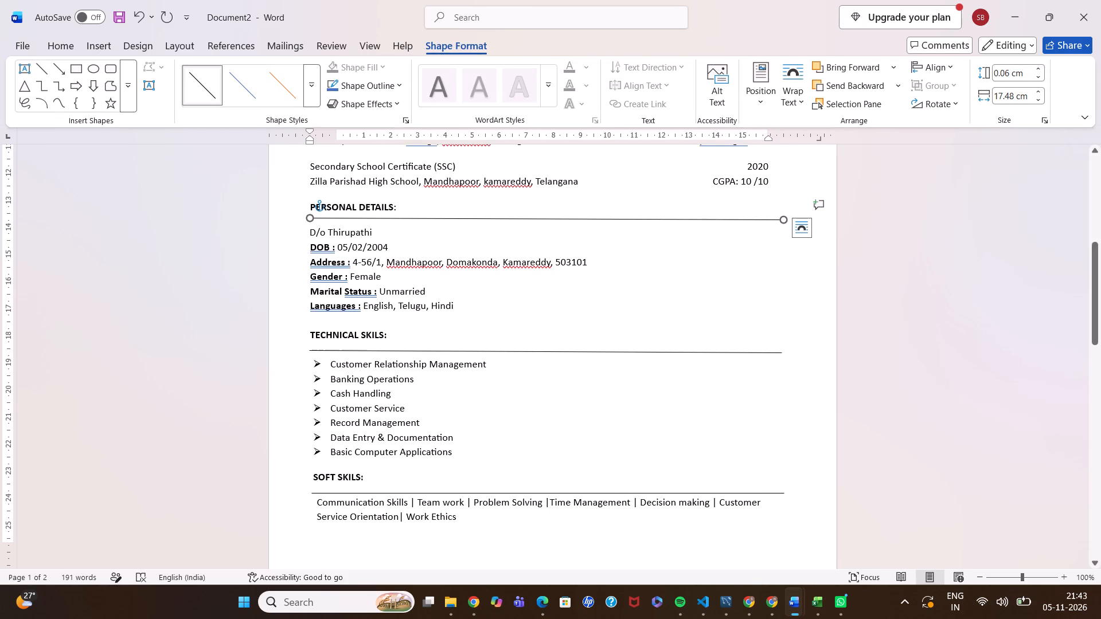
Extend the start of the line beneath "PERSONAL DETAILS:" outward so the line is about 17.65 cm long.
drag(310, 220, 305, 218)
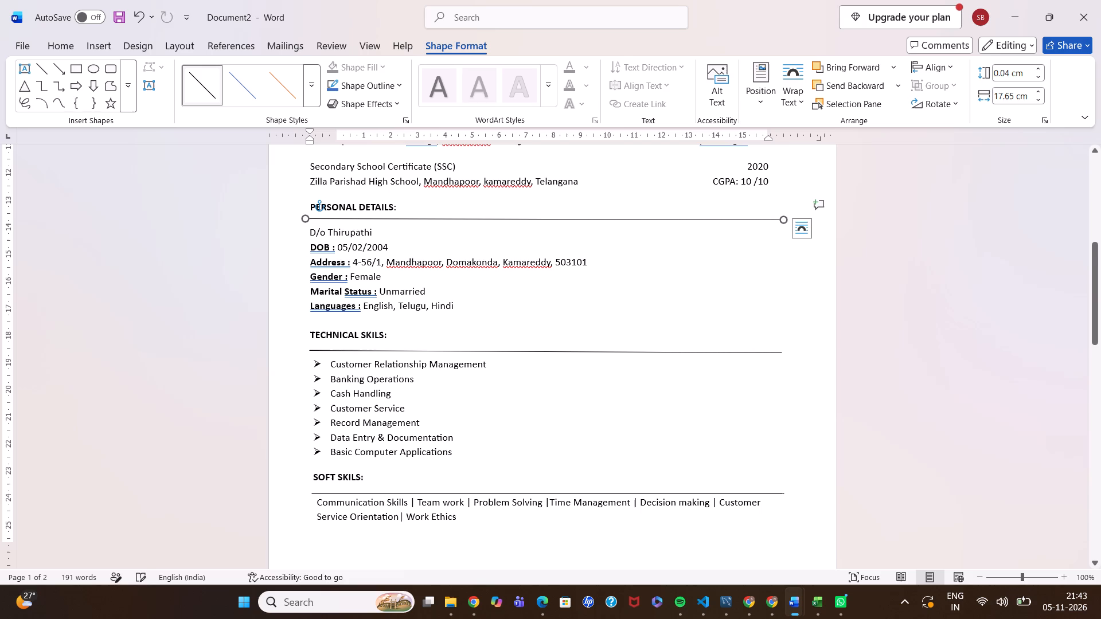
scroll(496, 293, down, 2)
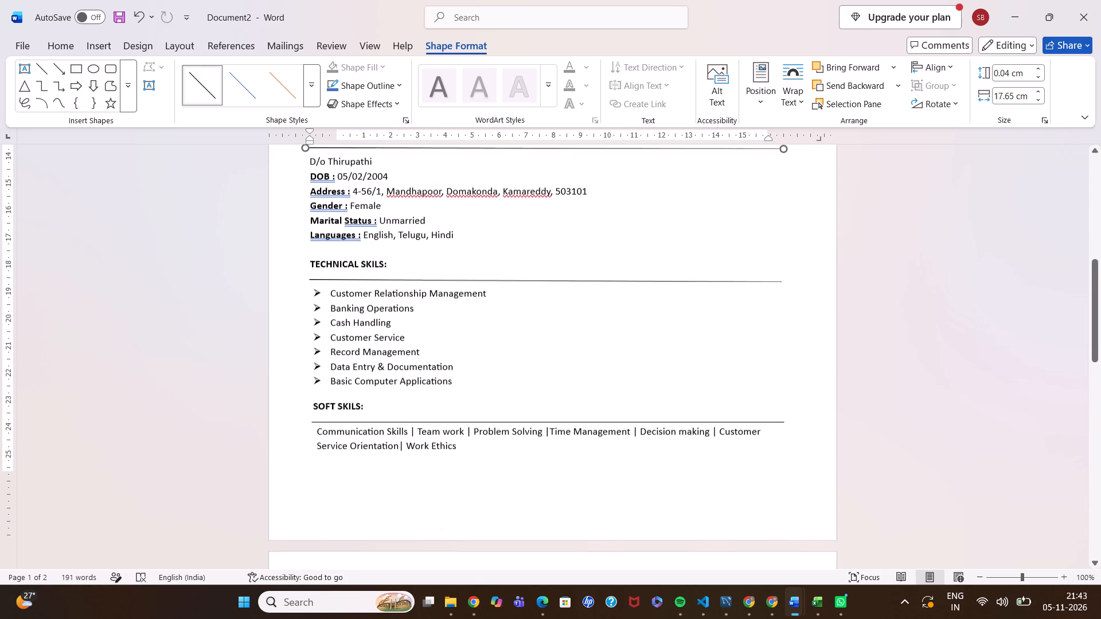
scroll(496, 293, down, 3)
scroll(496, 293, up, 1)
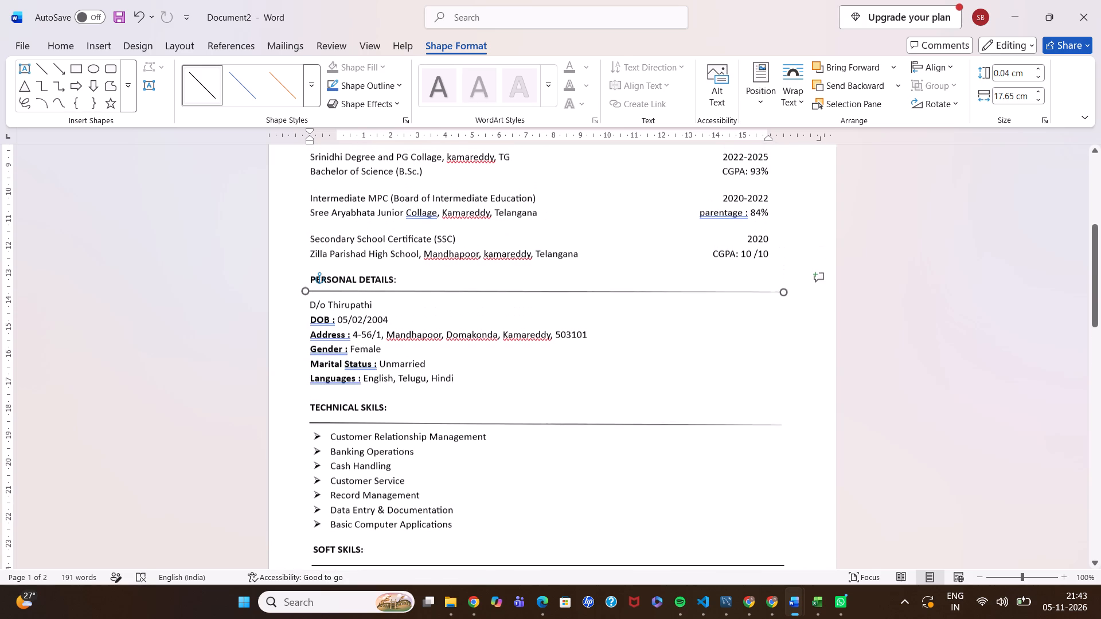
click(544, 262)
Set the line spacing of all entries under "EDUCATION:", from SR Collage to the Secondary School Certificate, to 1.0.
scroll(544, 262, up, 1)
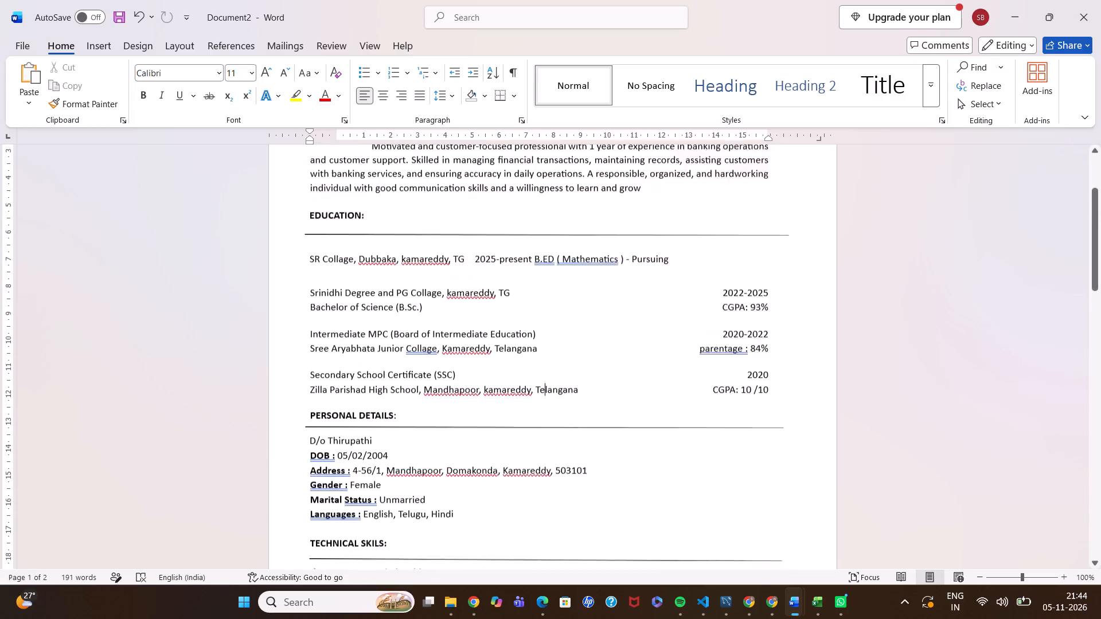
scroll(544, 262, up, 2)
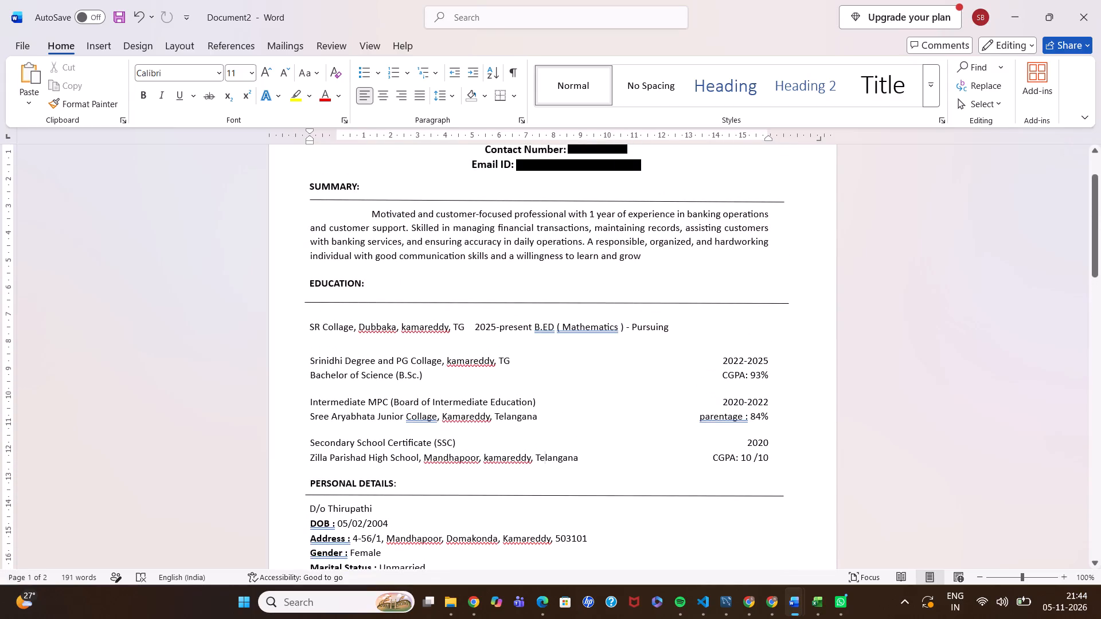
drag(309, 335, 506, 446)
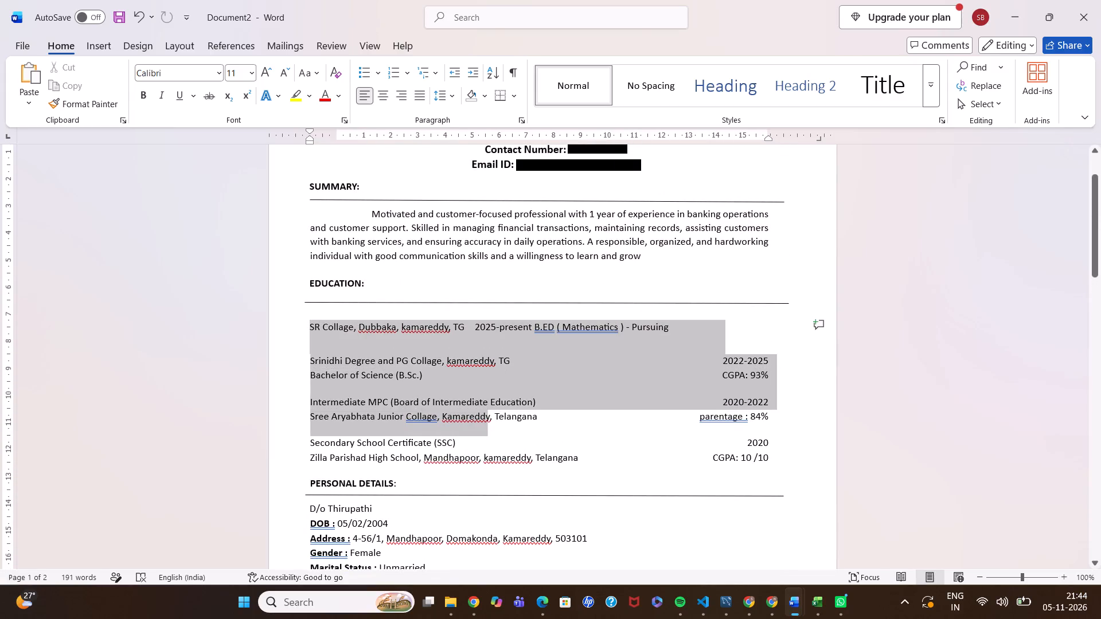
drag(506, 446, 592, 457)
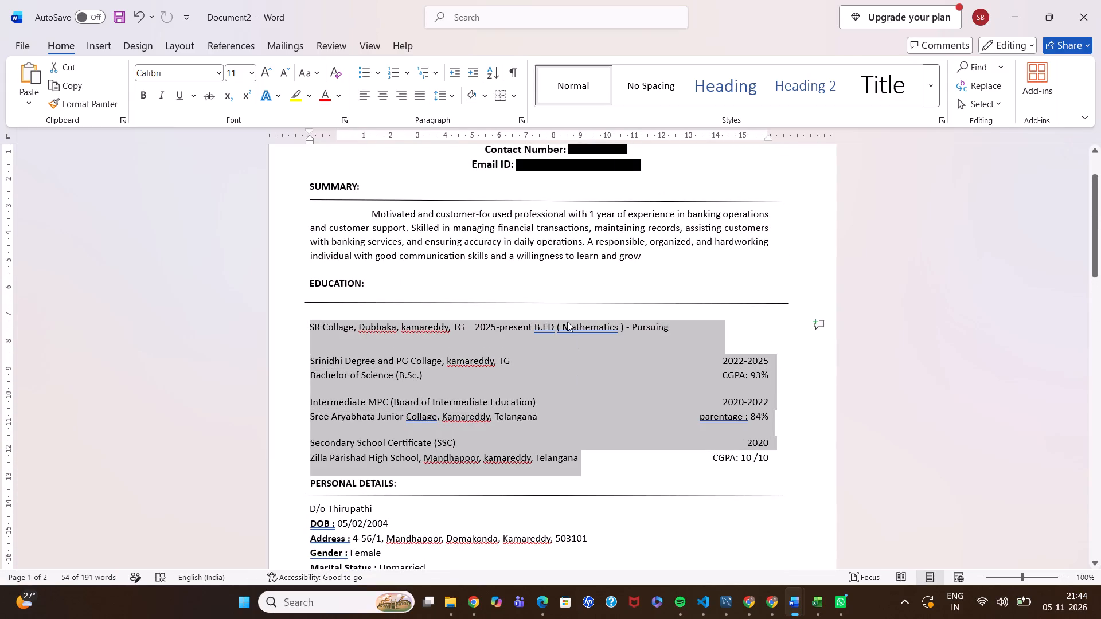
click(637, 453)
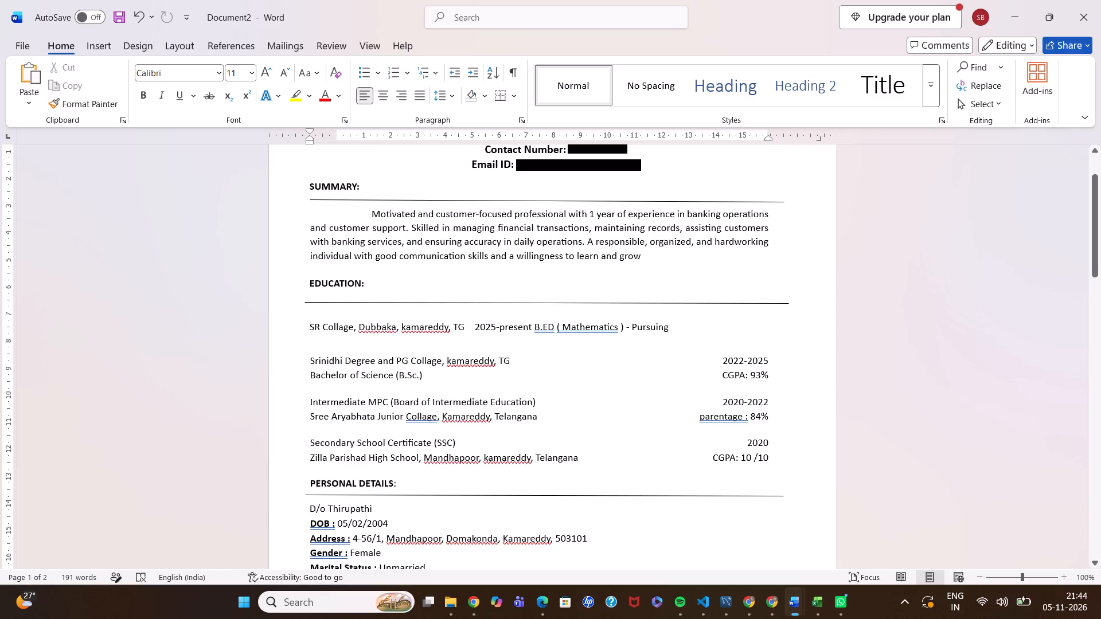
drag(779, 461, 309, 330)
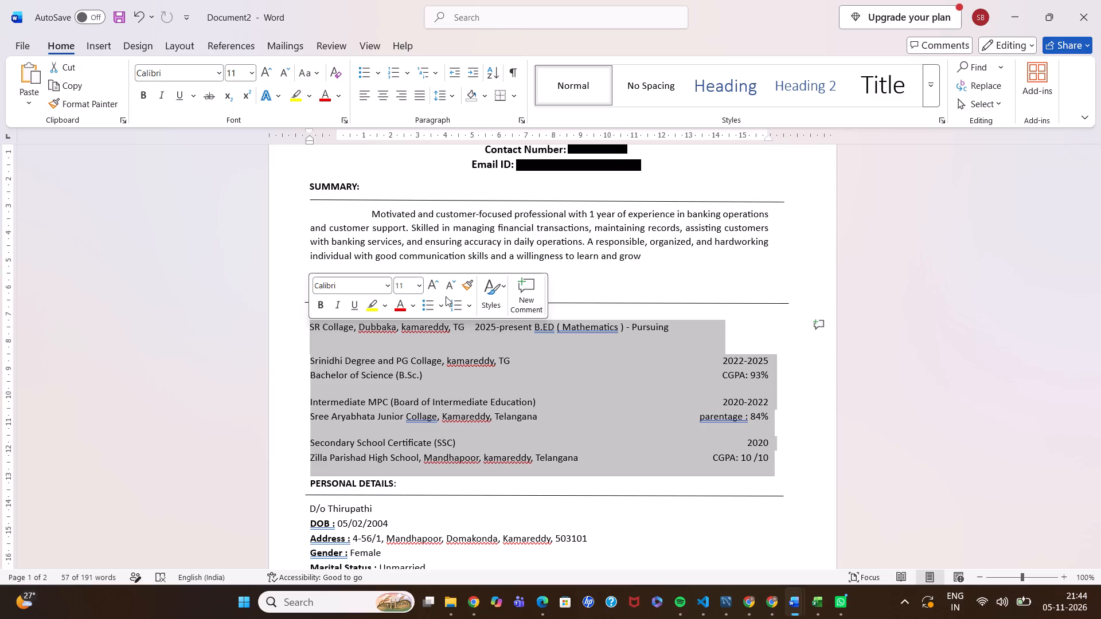
click(451, 95)
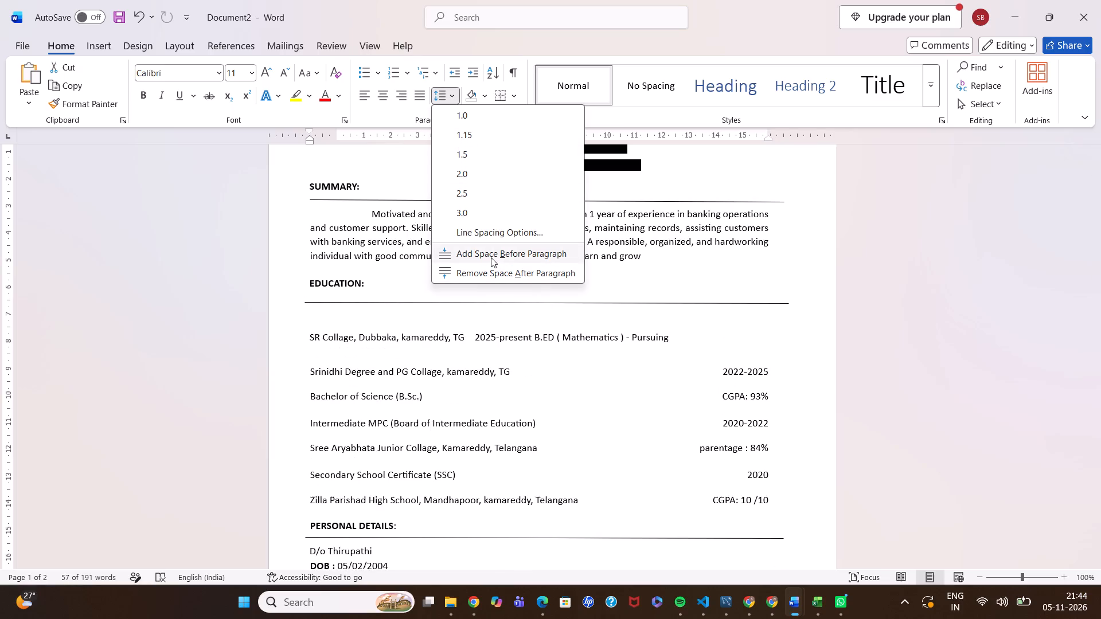
click(461, 120)
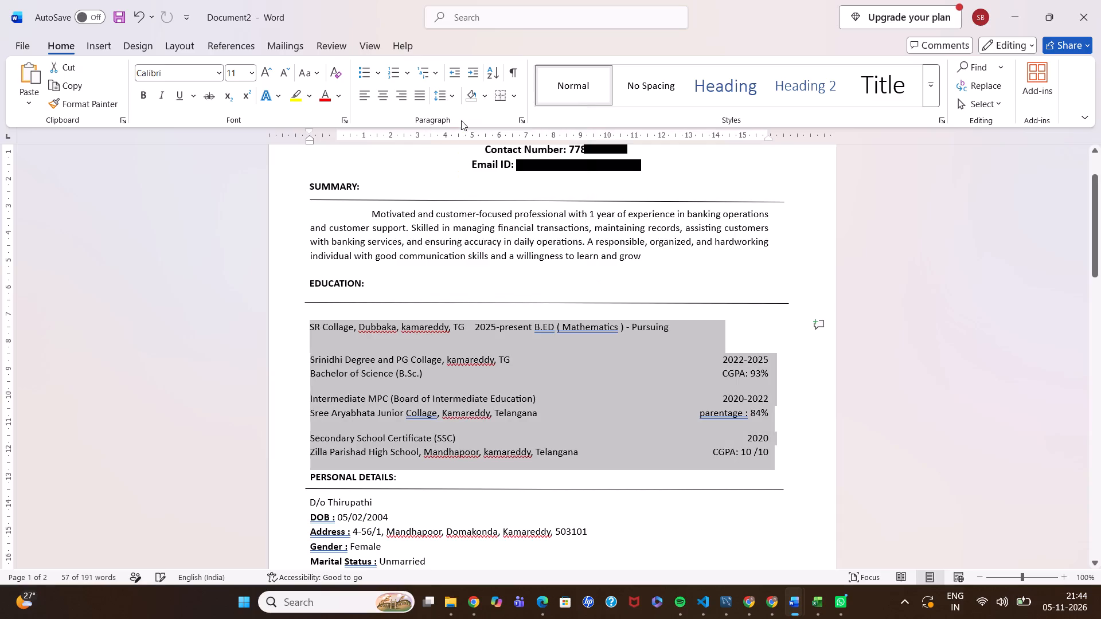
click(549, 391)
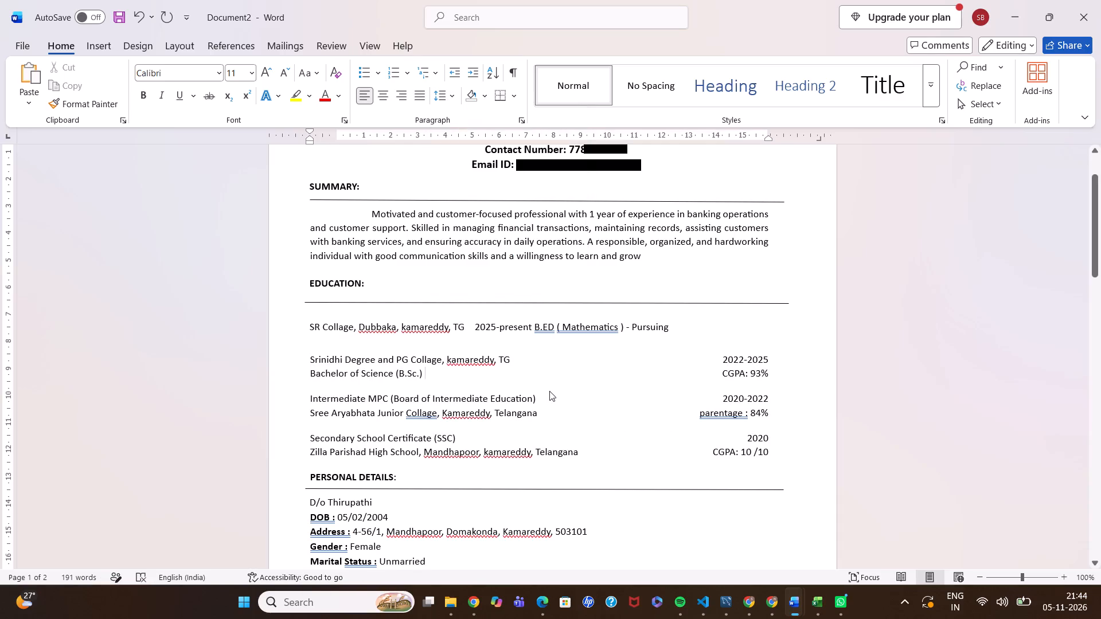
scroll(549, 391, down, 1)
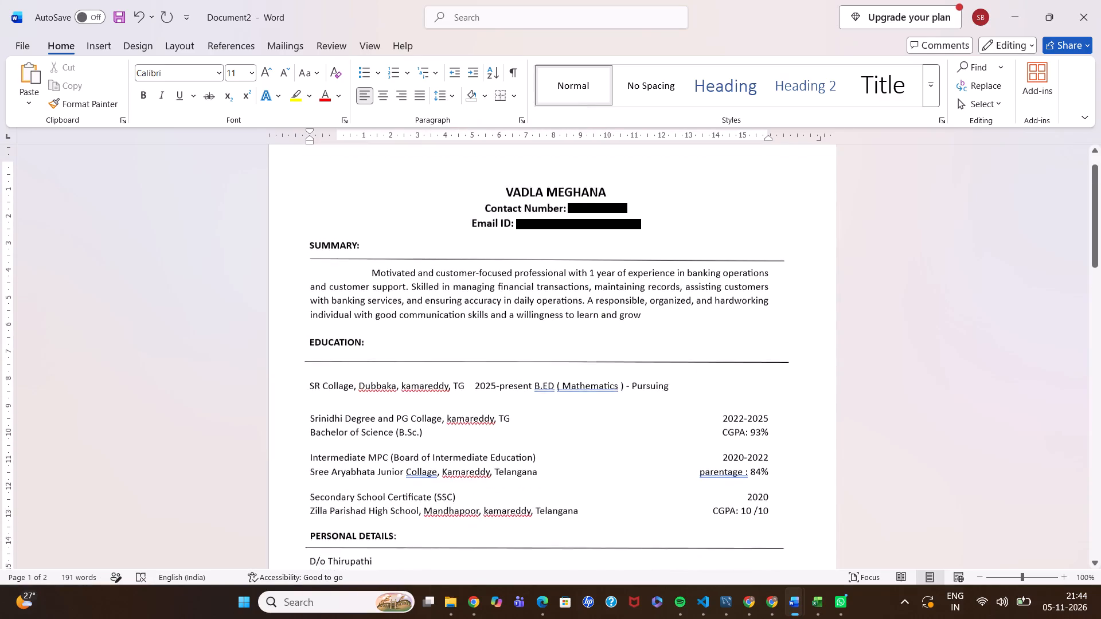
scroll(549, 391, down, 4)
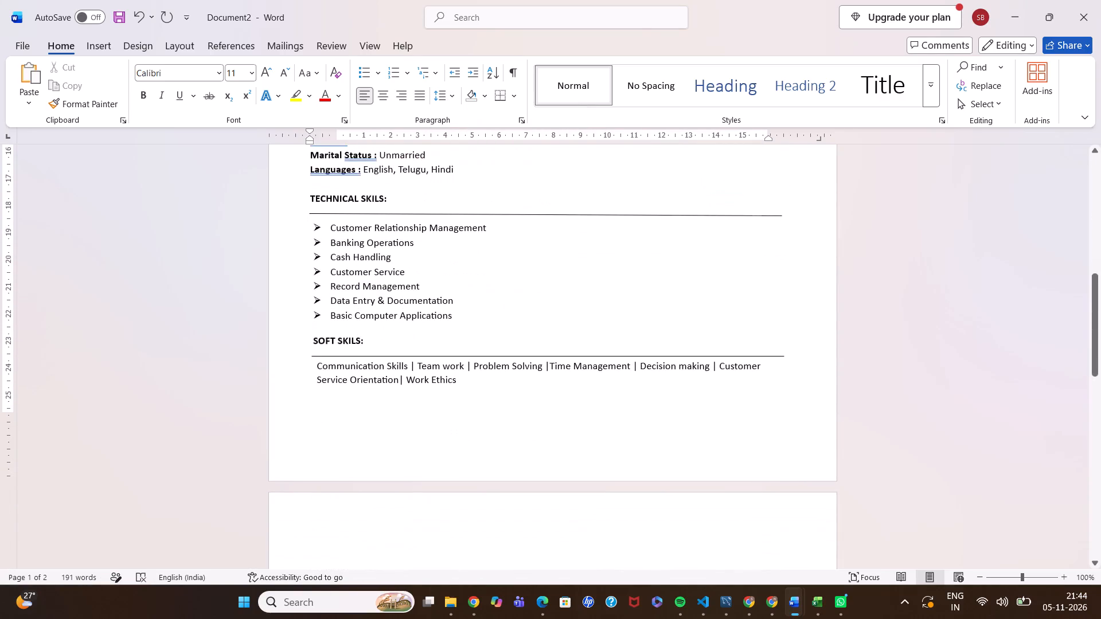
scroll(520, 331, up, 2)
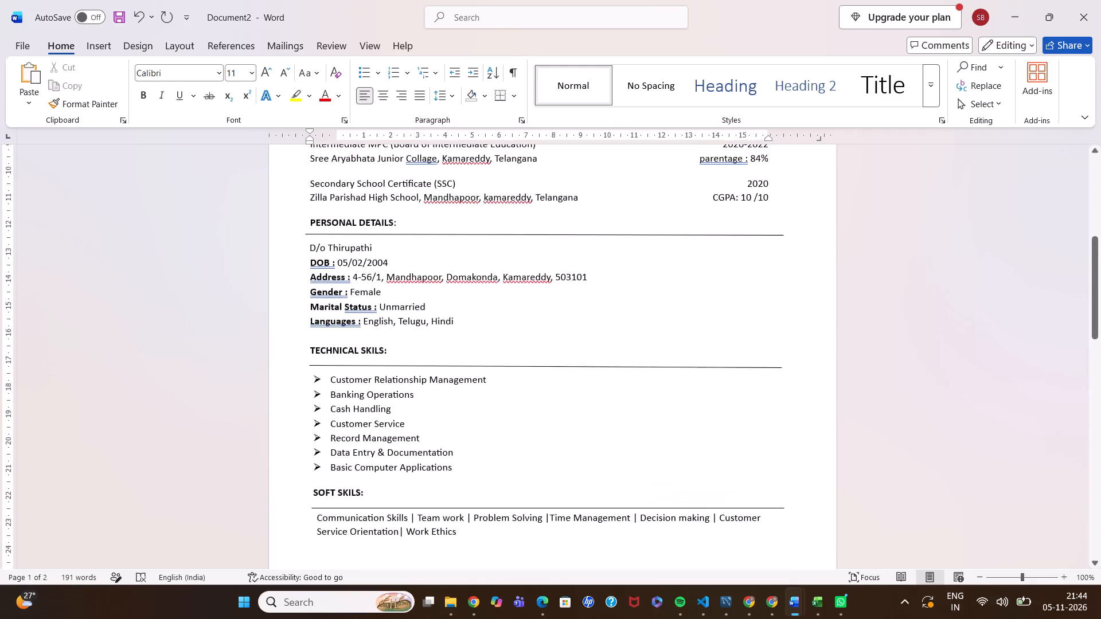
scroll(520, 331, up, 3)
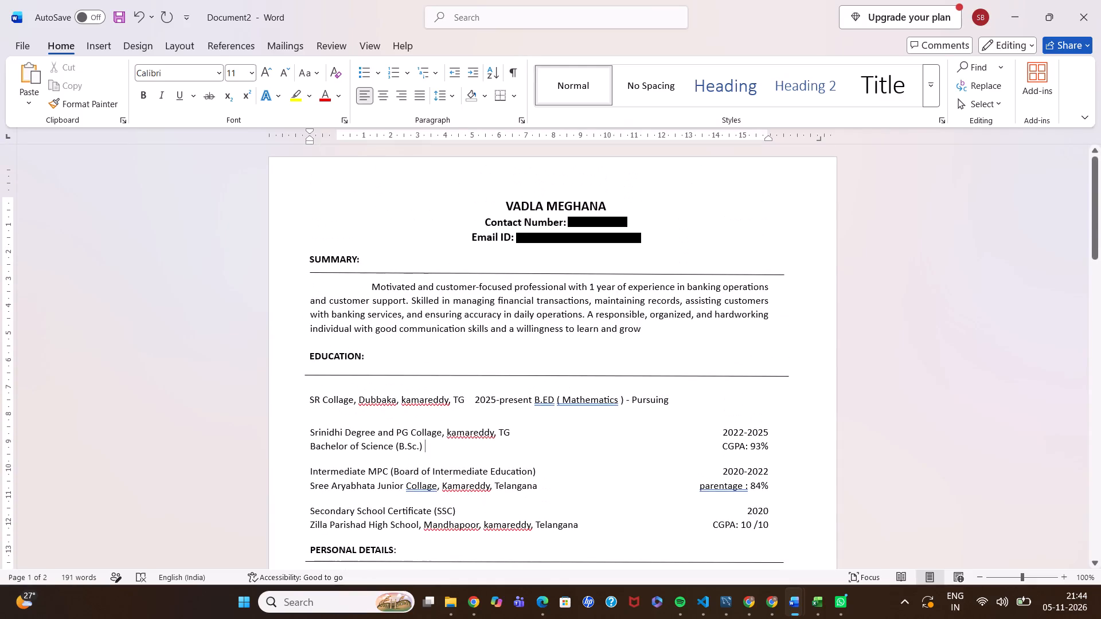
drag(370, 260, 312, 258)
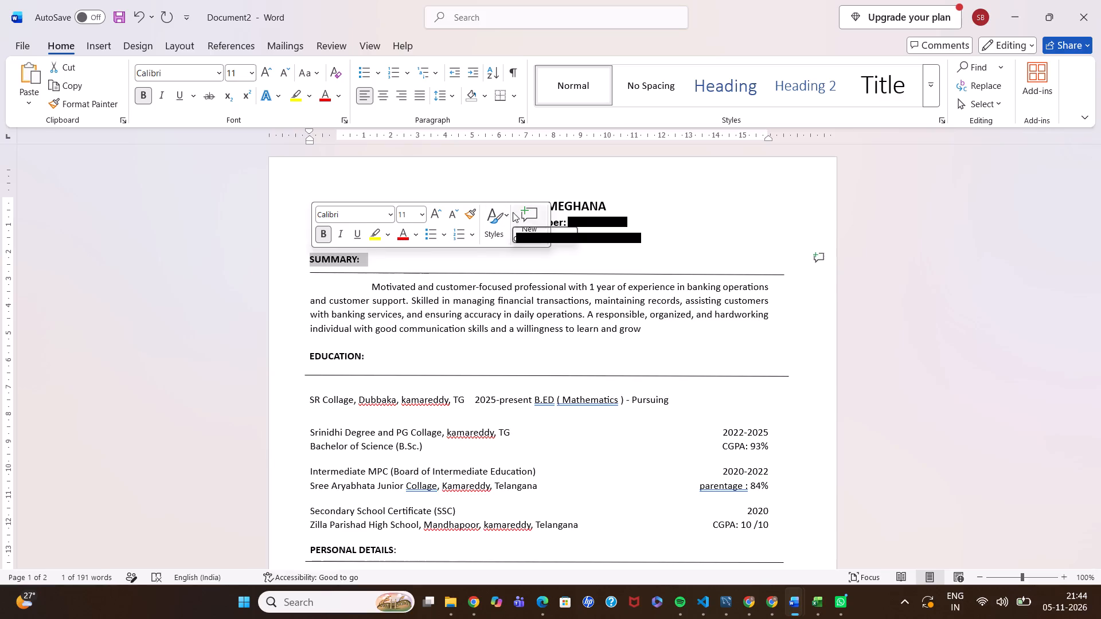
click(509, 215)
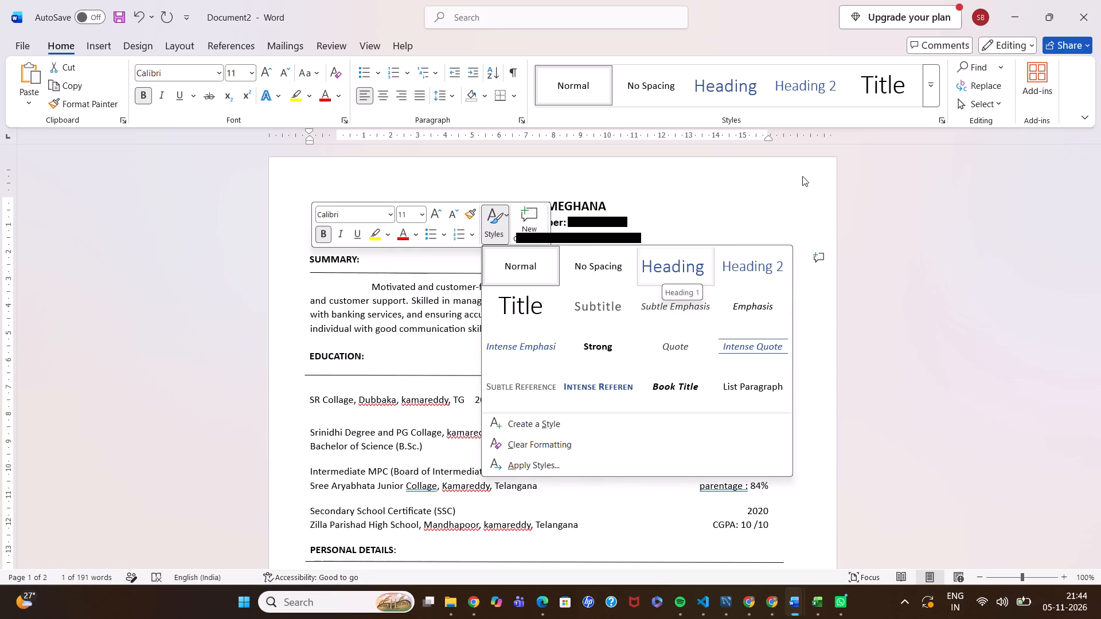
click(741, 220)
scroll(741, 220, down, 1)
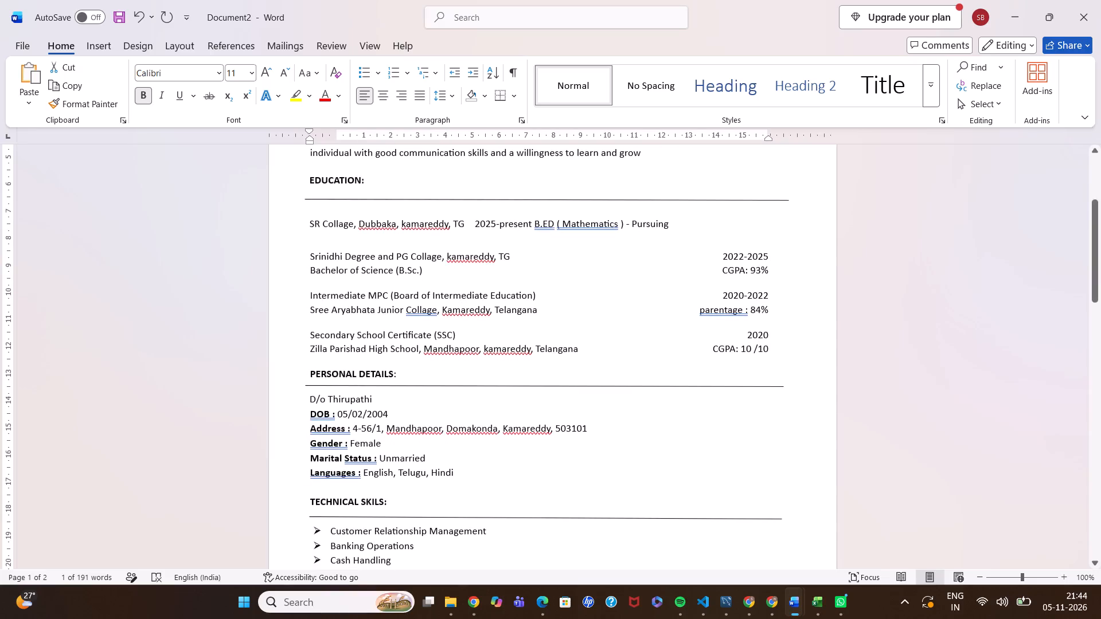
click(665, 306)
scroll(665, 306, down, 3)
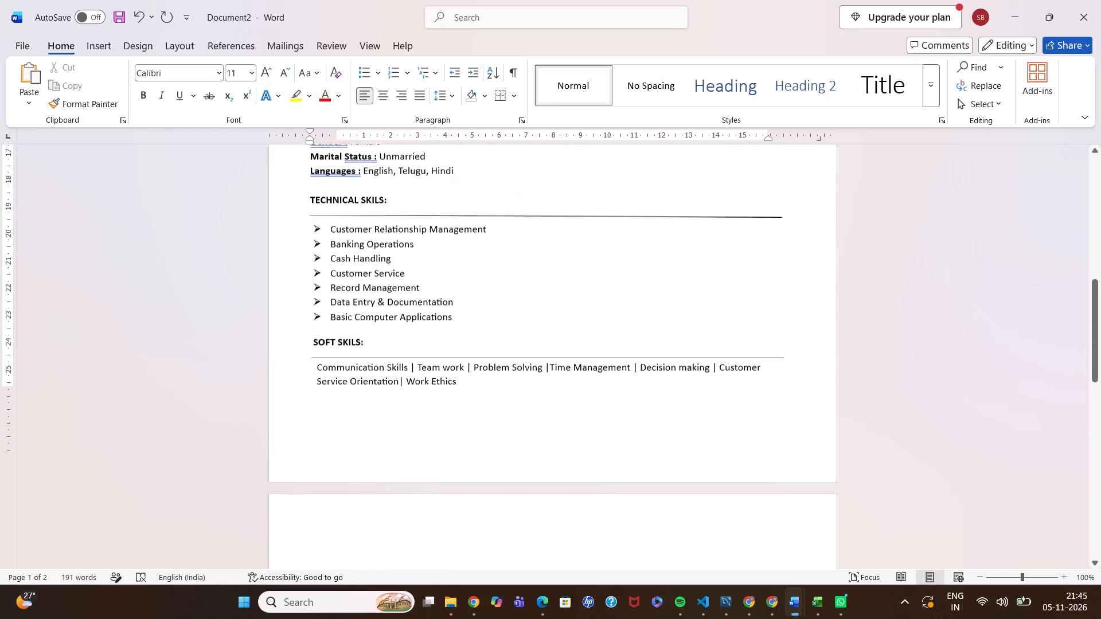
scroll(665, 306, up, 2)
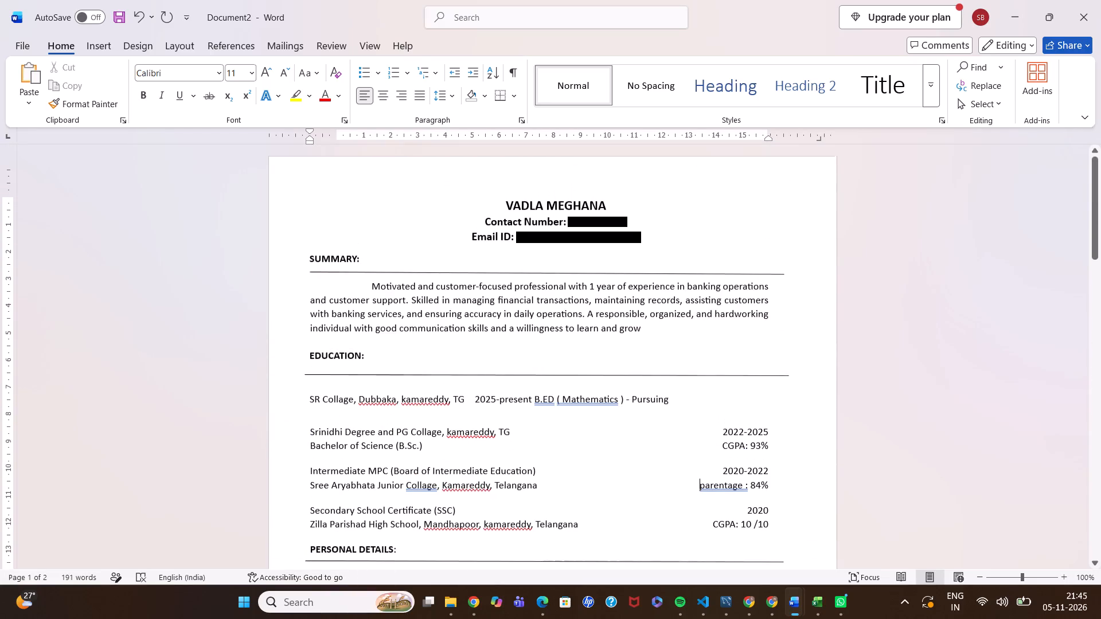
Save the resume as a Word document in Documents > resume > FRIENDS RESUME, adding " UPDATE_RESUME" to the suggested file name.
click(25, 43)
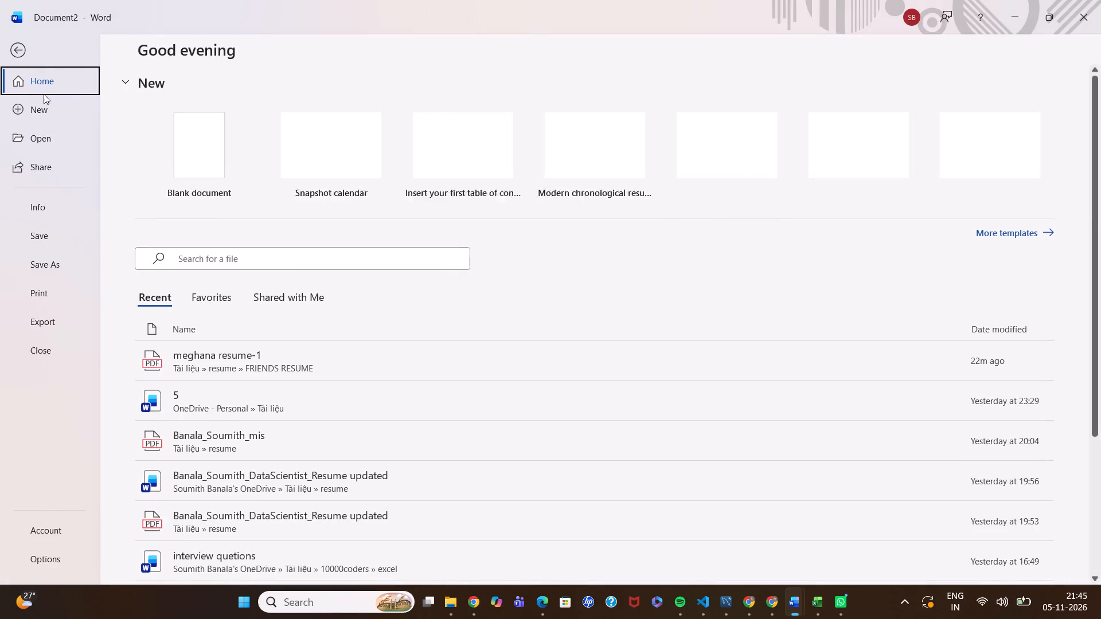
click(42, 260)
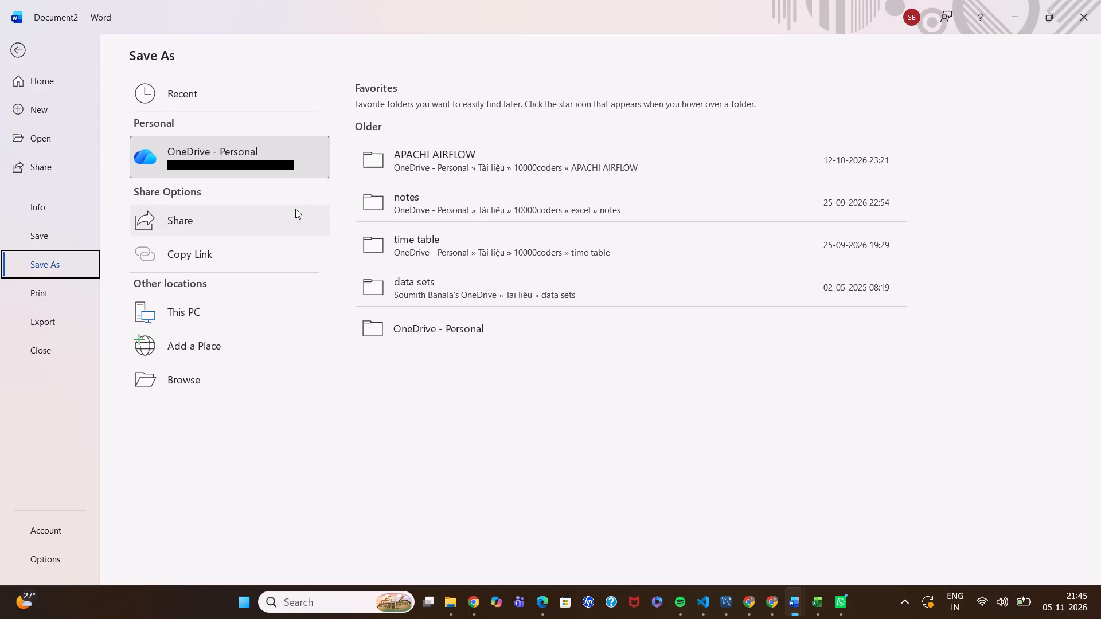
click(194, 387)
click(194, 387)
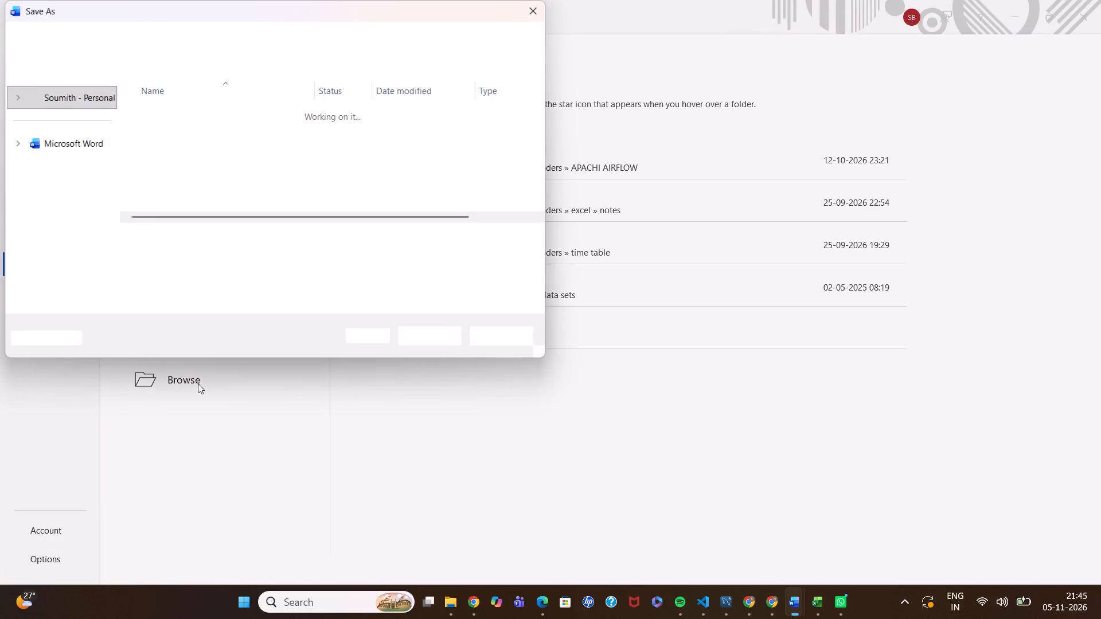
scroll(162, 161, down, 7)
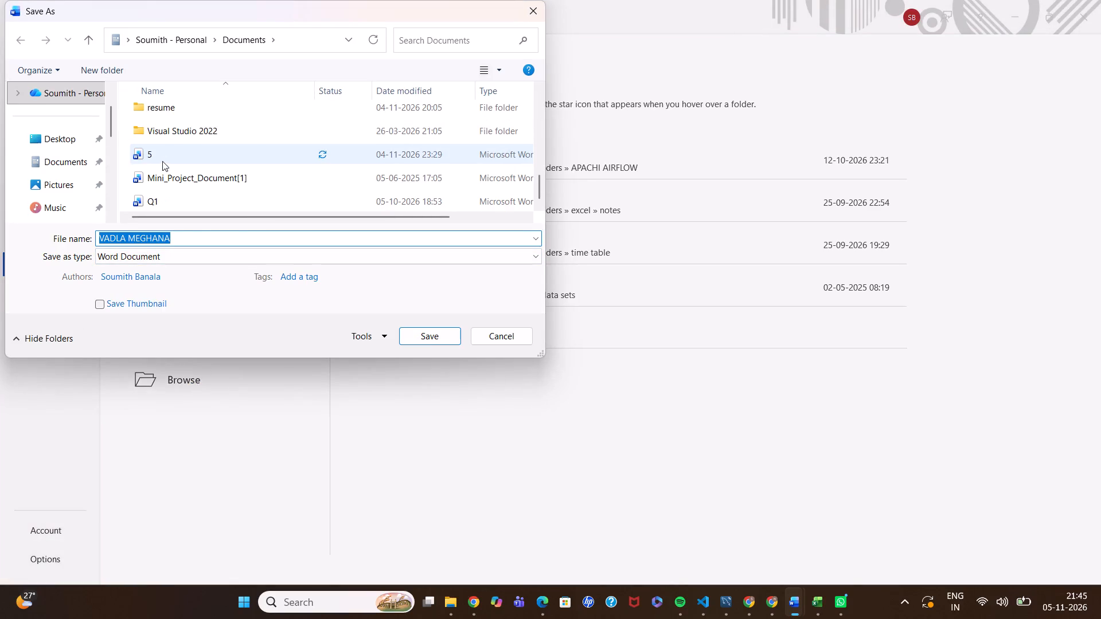
scroll(162, 161, down, 2)
double_click(162, 111)
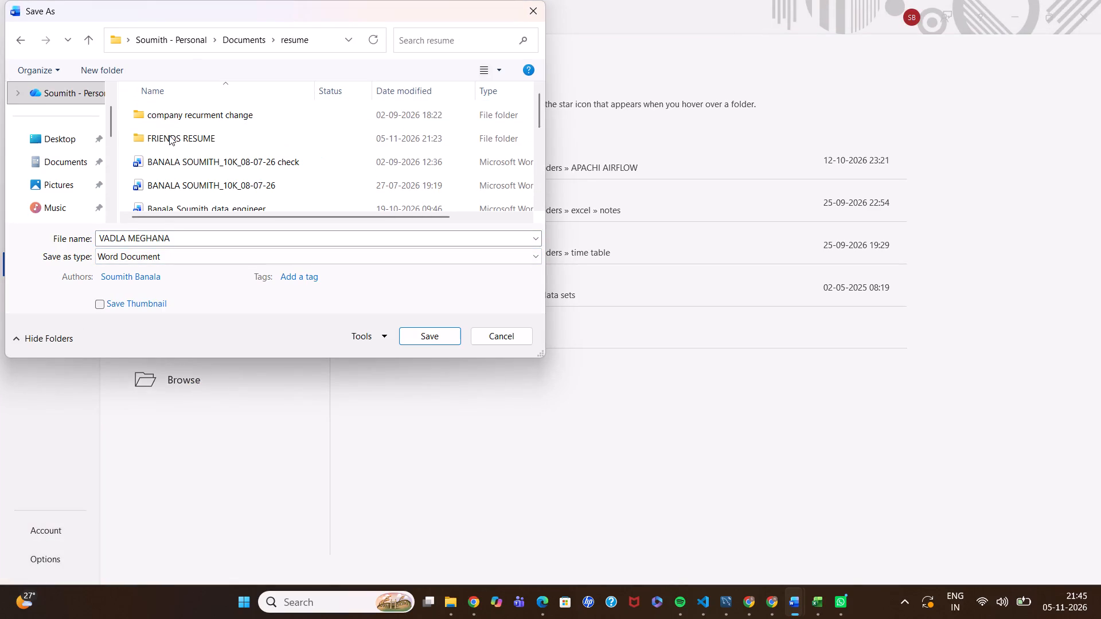
double_click(170, 135)
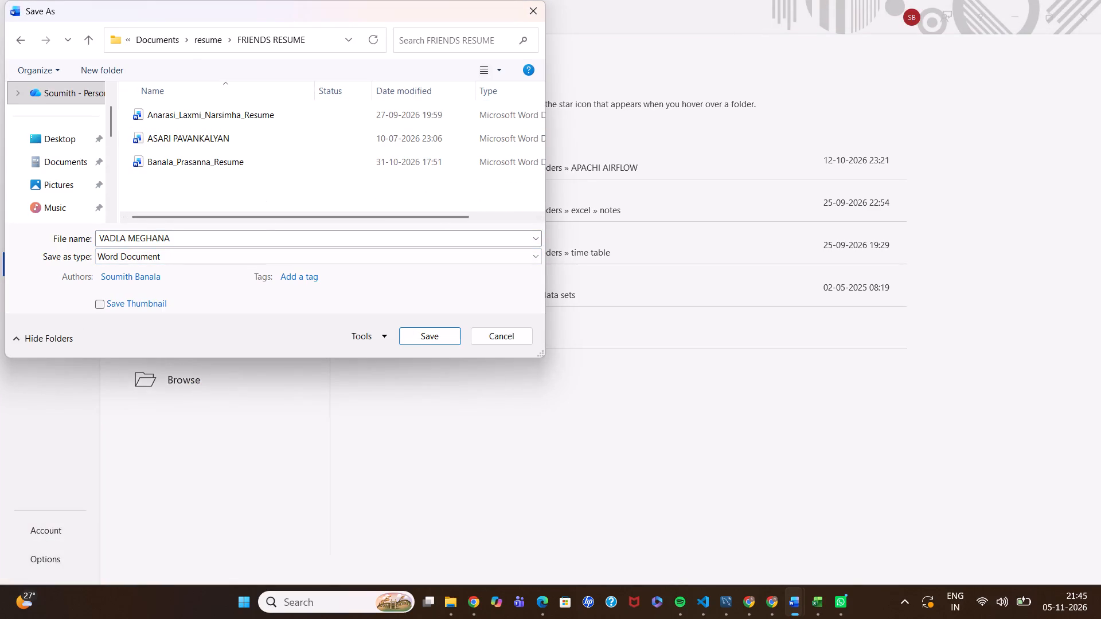
click(242, 244)
click(223, 240)
key(space)
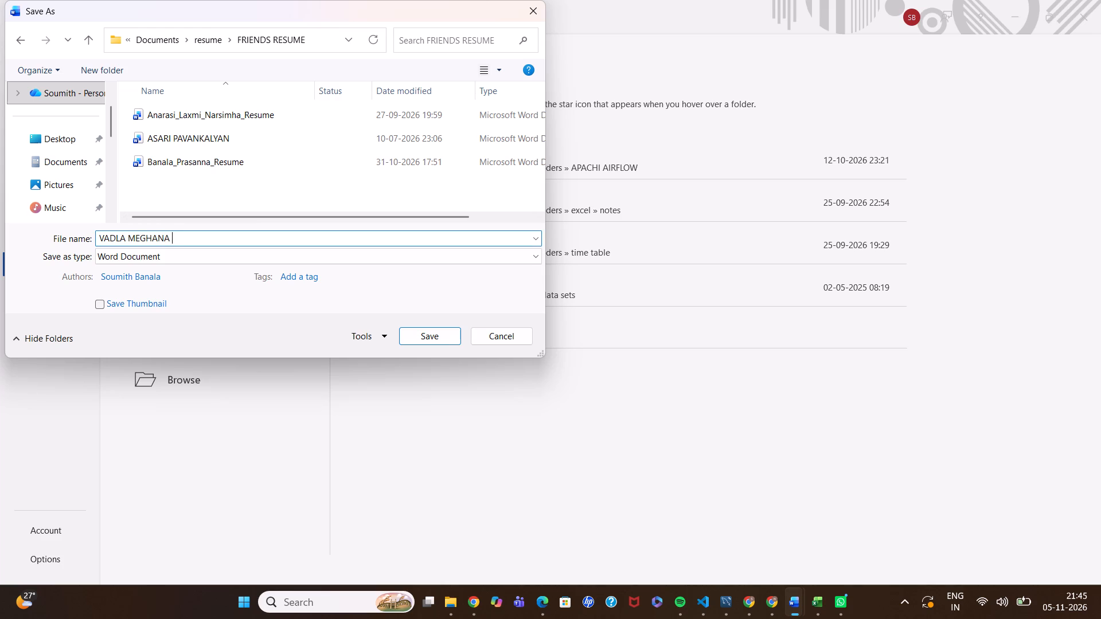
text(UPDATE)
click(208, 236)
text(_RESUME)
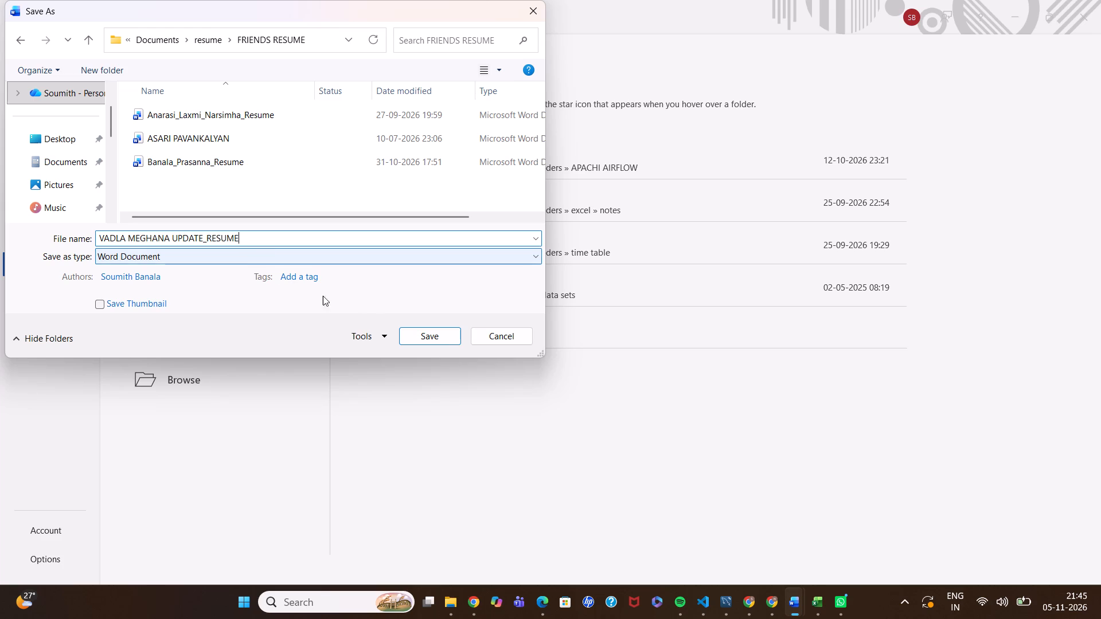
click(432, 338)
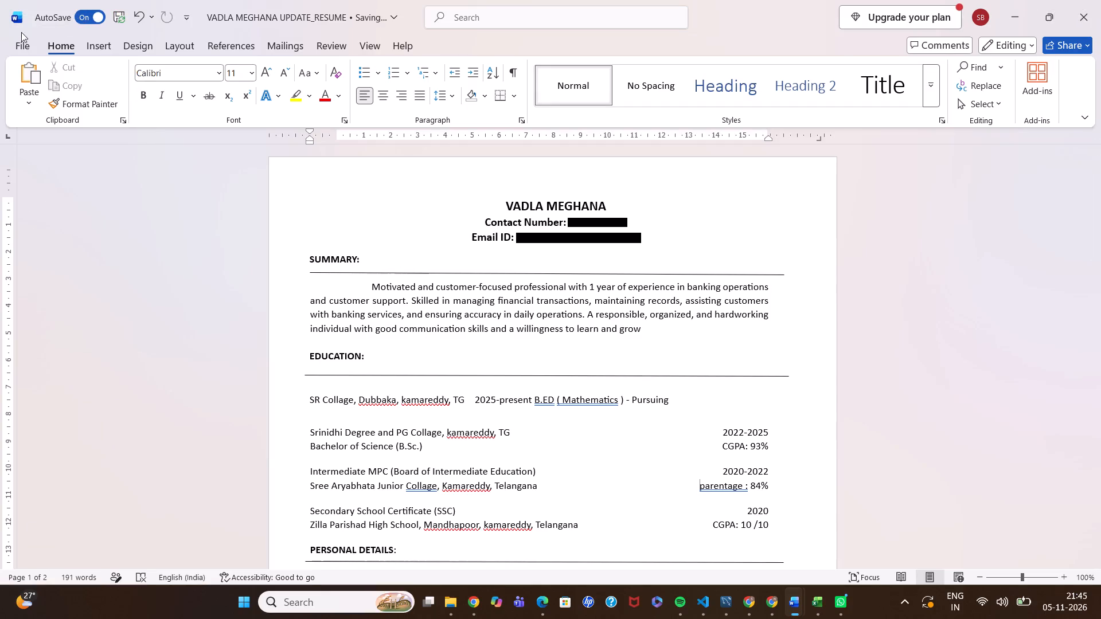
Save a PDF copy of the resume in the FRIENDS RESUME folder under the same file name.
click(20, 46)
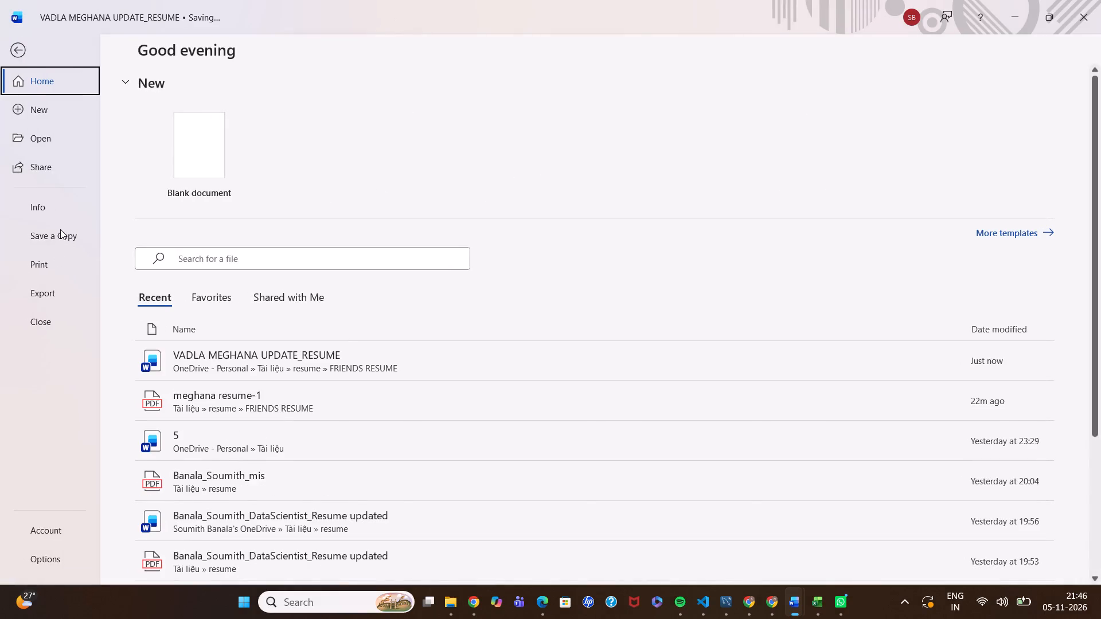
click(60, 229)
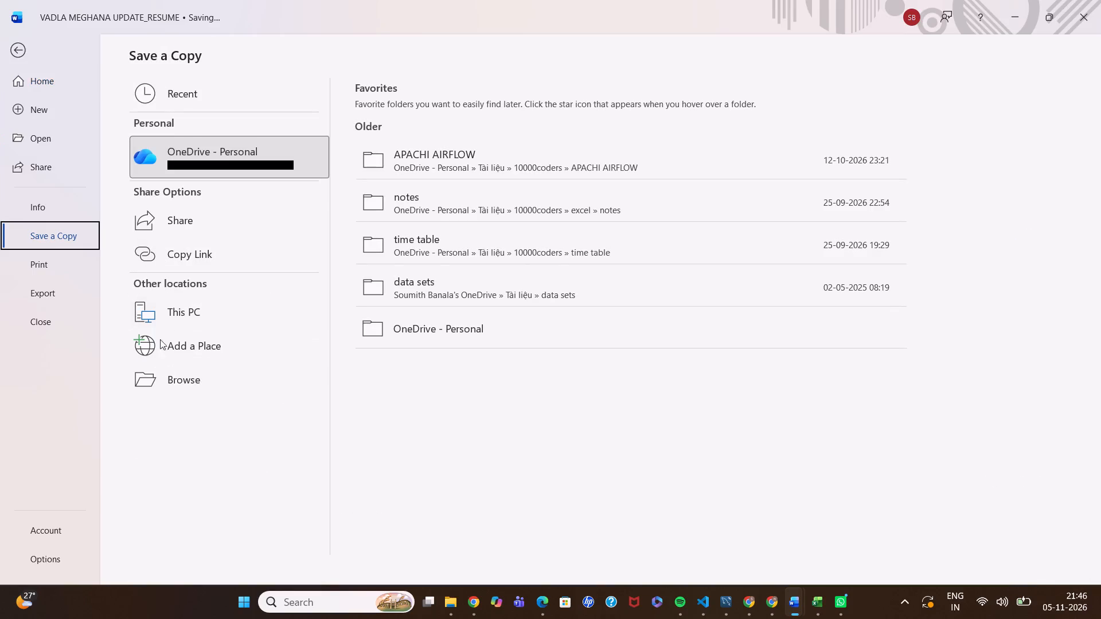
click(160, 383)
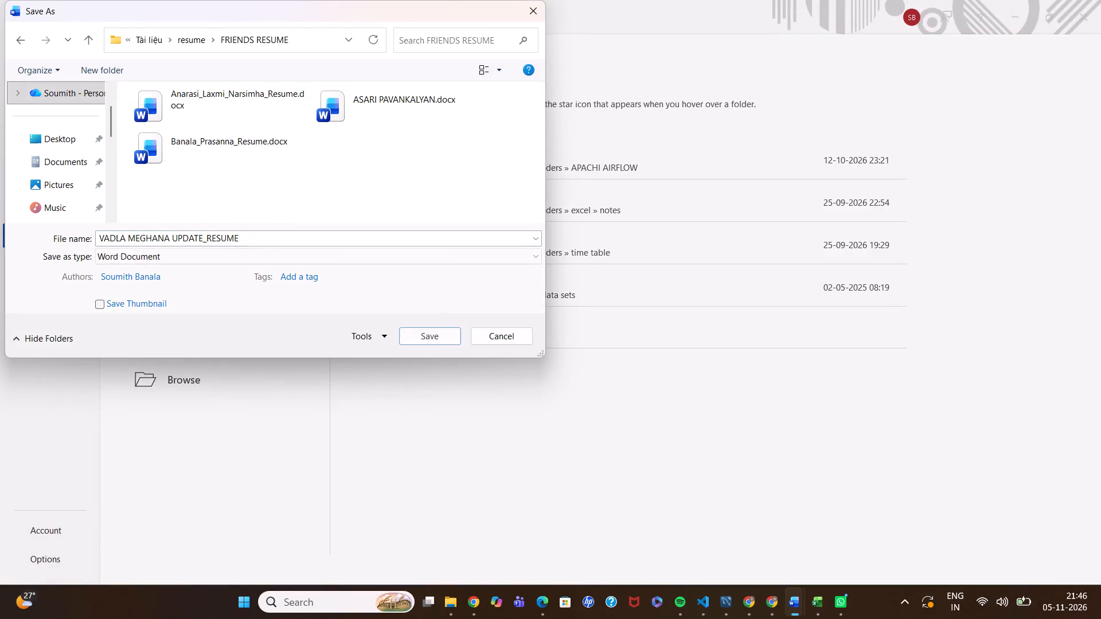
click(268, 253)
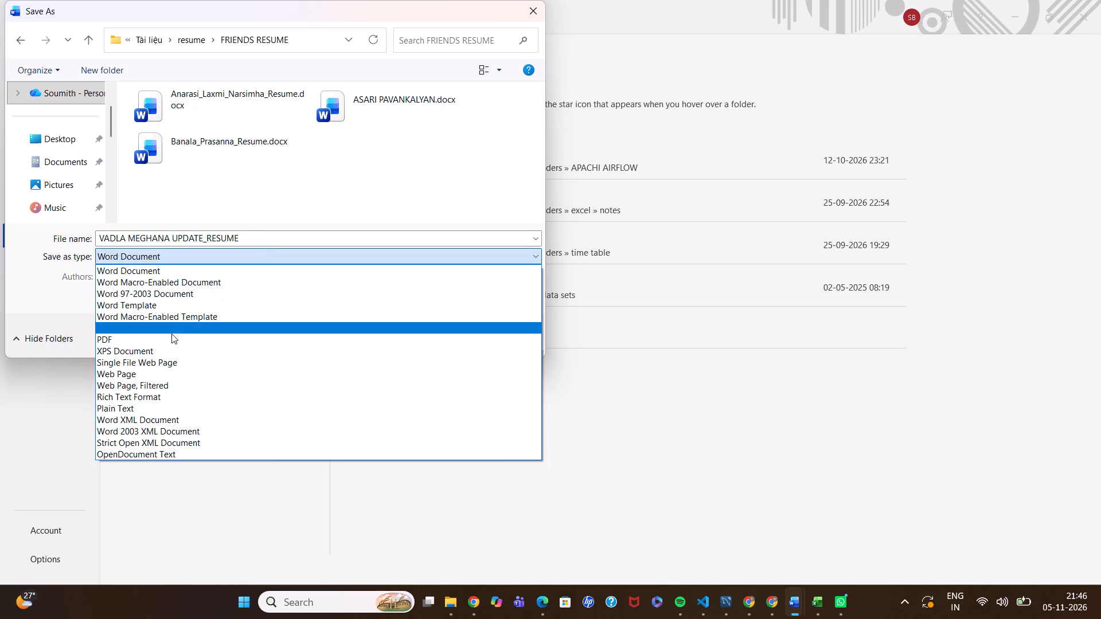
click(166, 338)
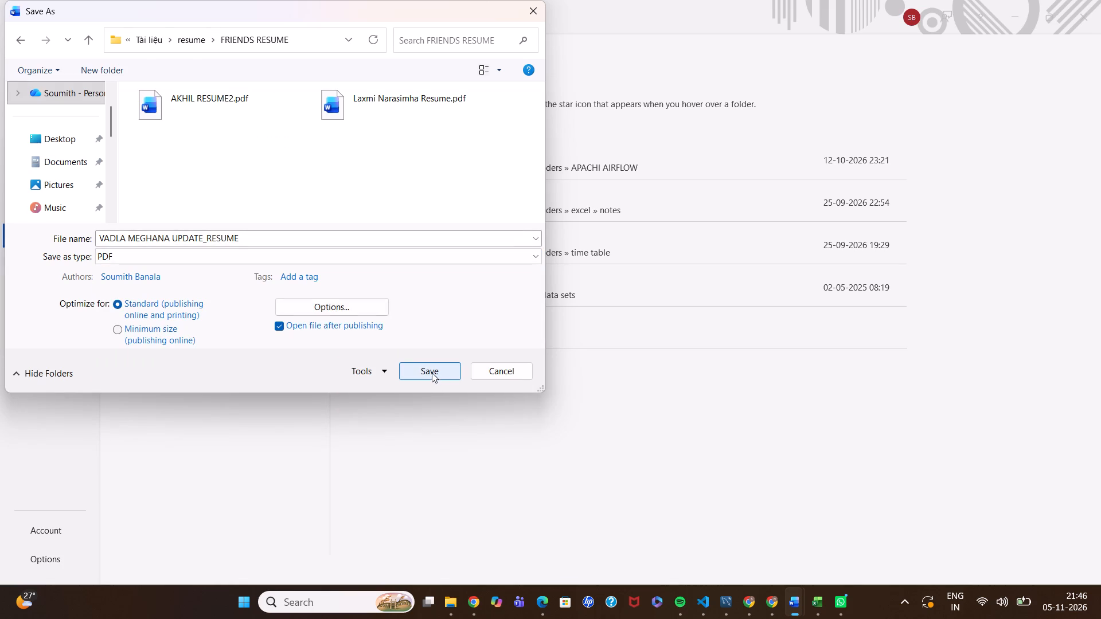
click(428, 371)
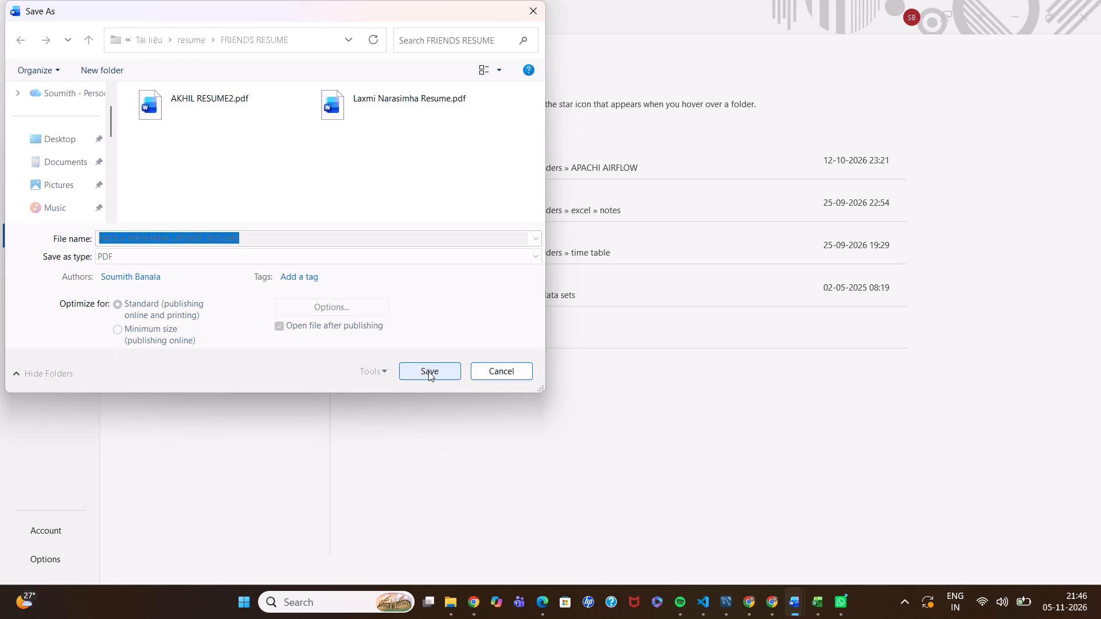
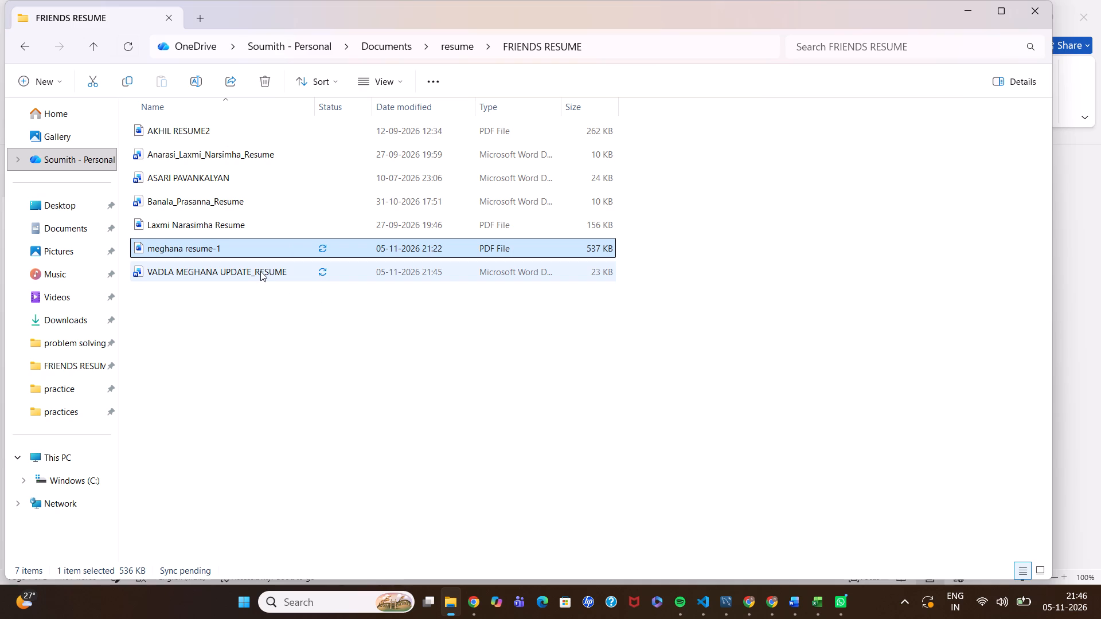
Open the saved UPDATE_RESUME Word document to check it, close it, and refresh the FRIENDS RESUME folder.
double_click(260, 271)
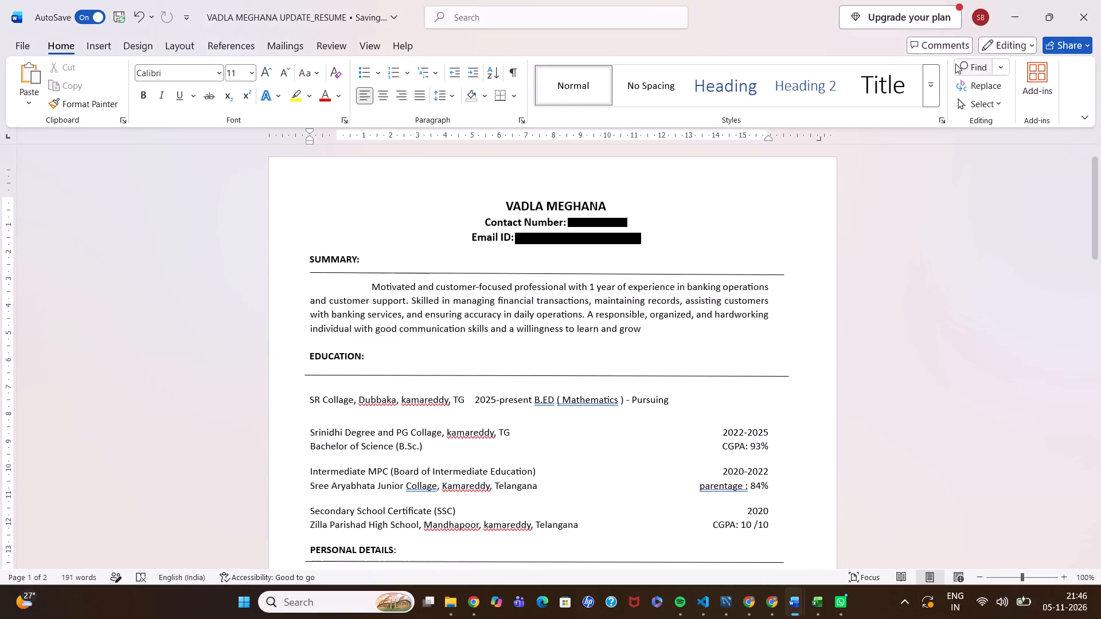
click(1088, 18)
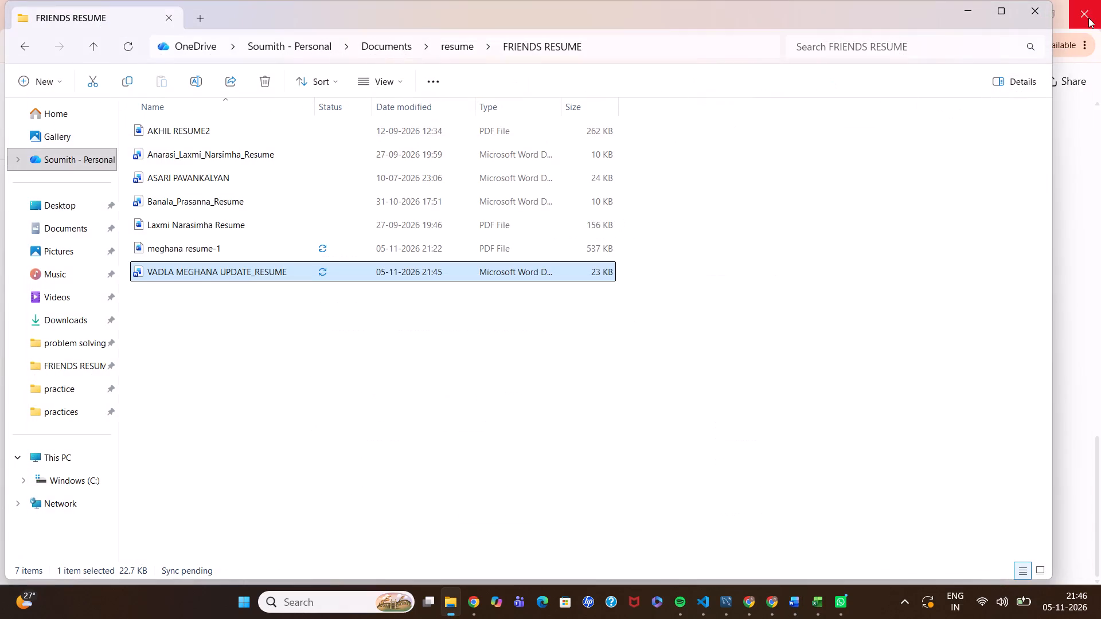
click(415, 413)
scroll(415, 413, down, 2)
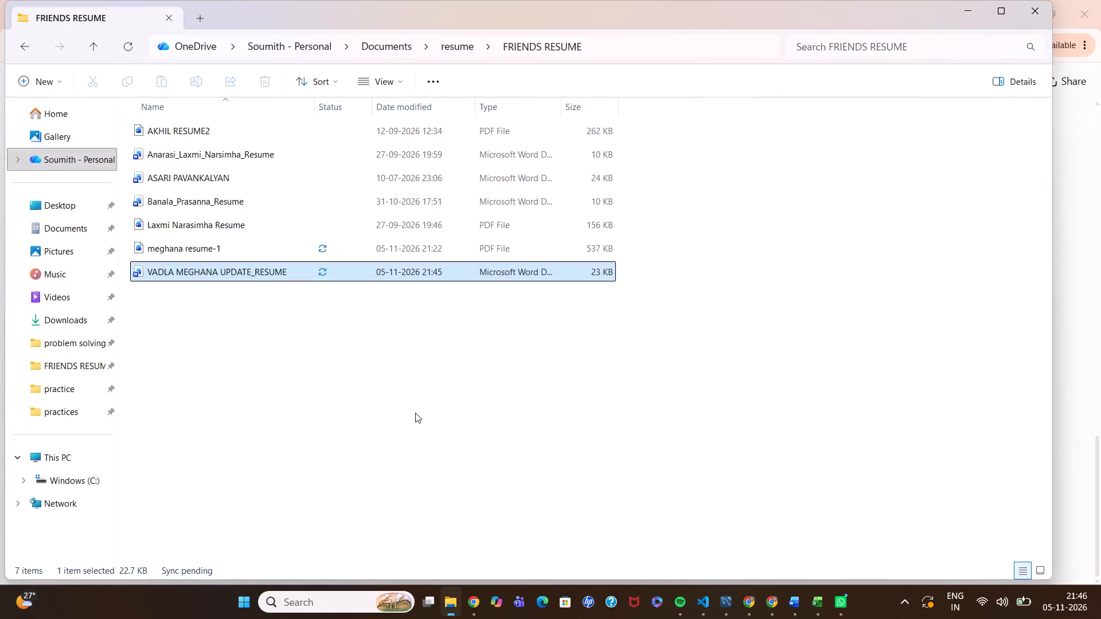
click(119, 48)
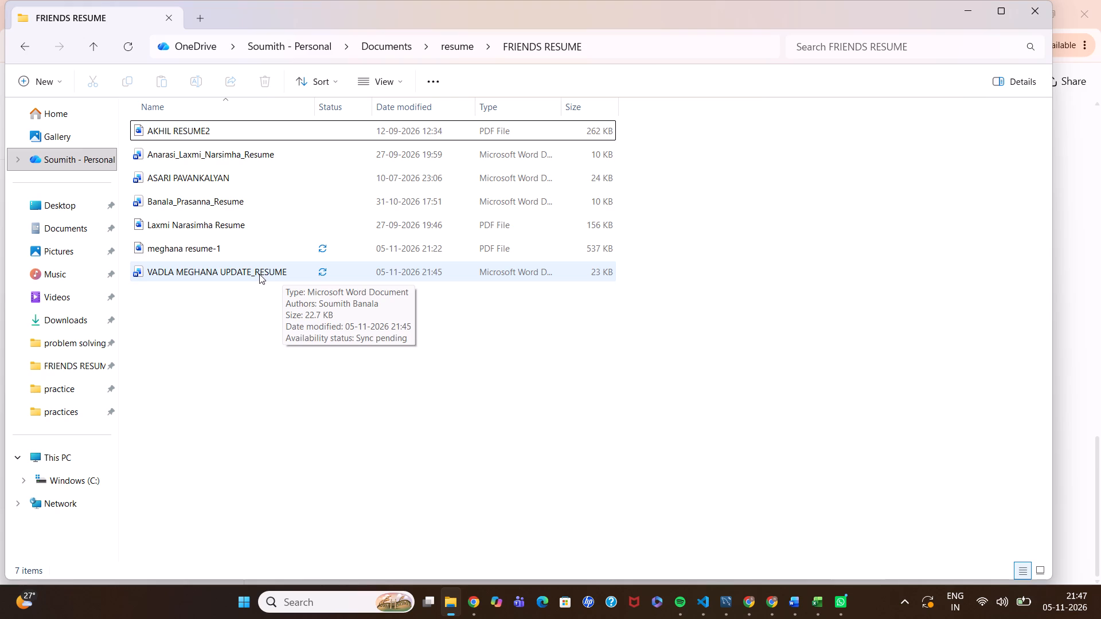
Reopen the UPDATE_RESUME document in Word and save a PDF copy in the FRIENDS RESUME folder under the same file name.
click(259, 274)
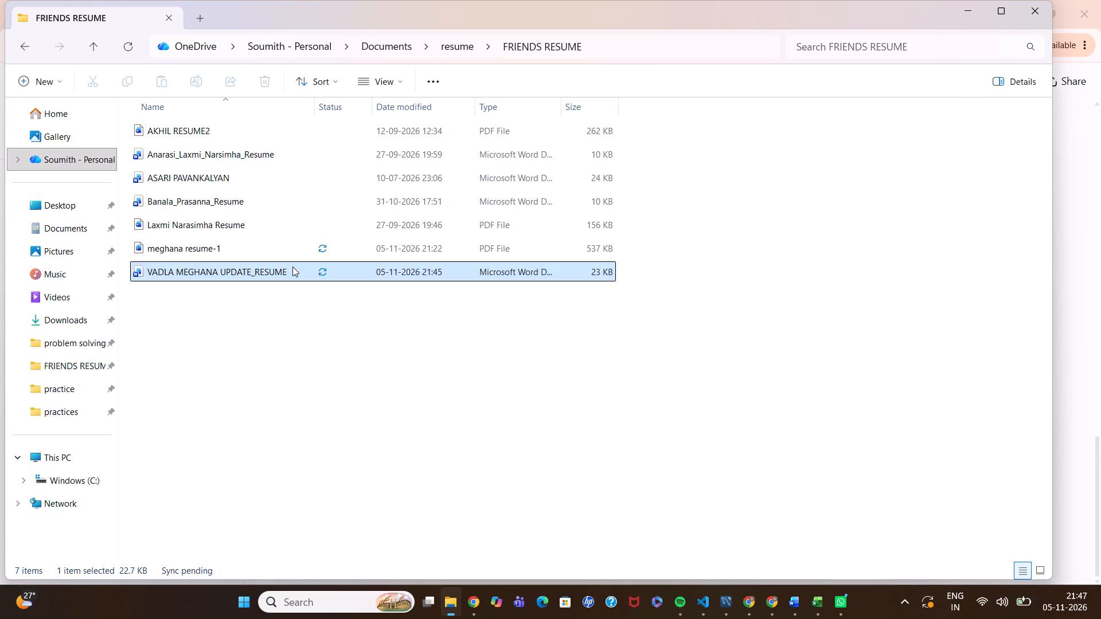
double_click(275, 272)
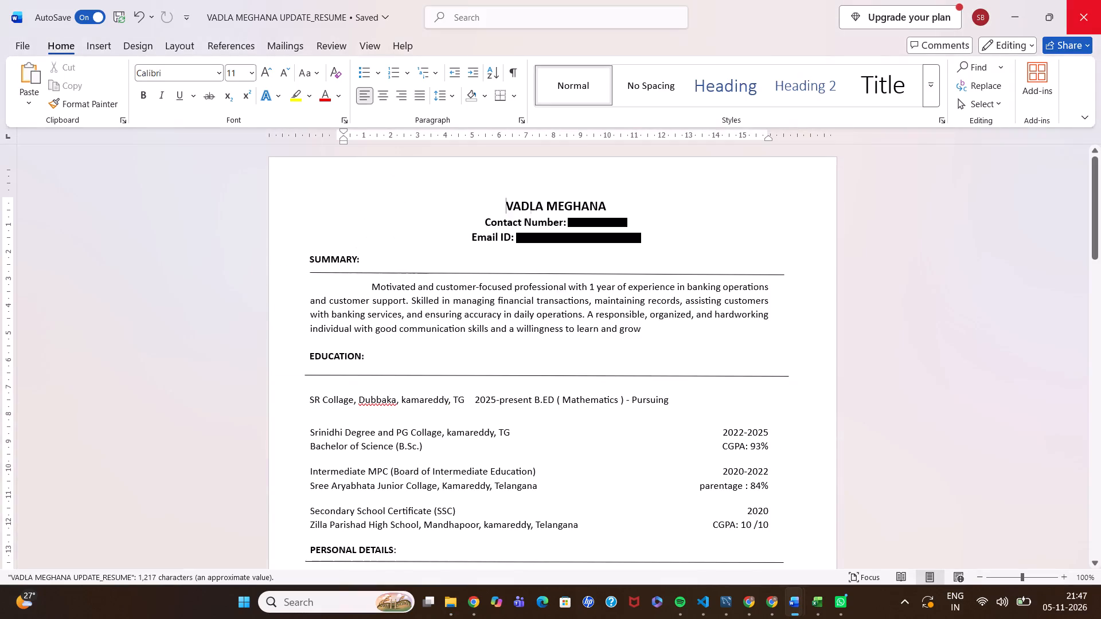
scroll(493, 416, down, 3)
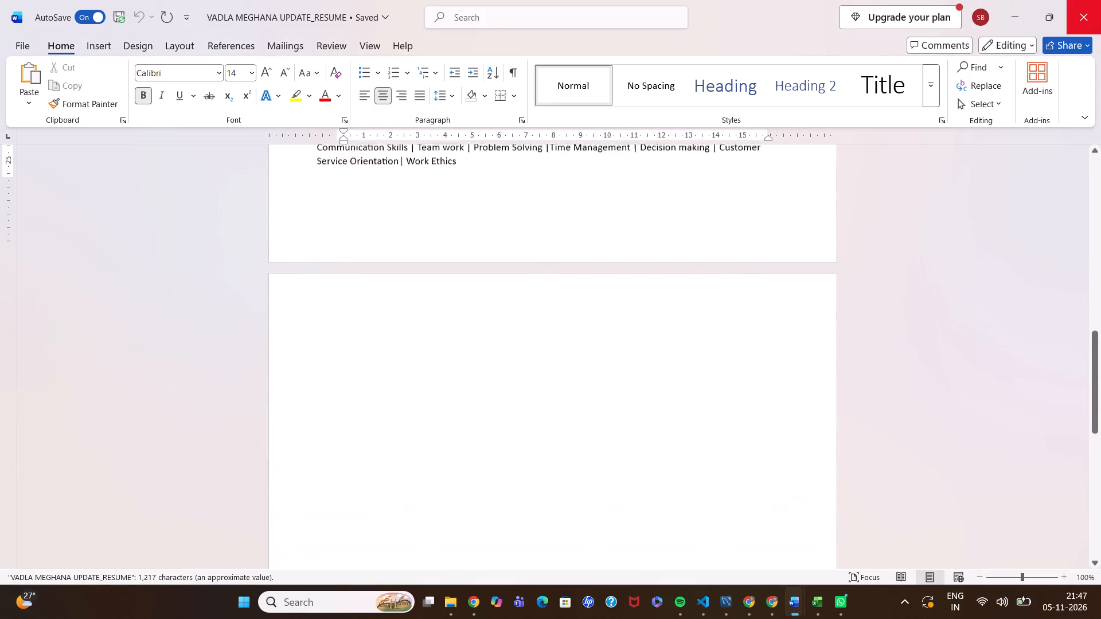
click(26, 46)
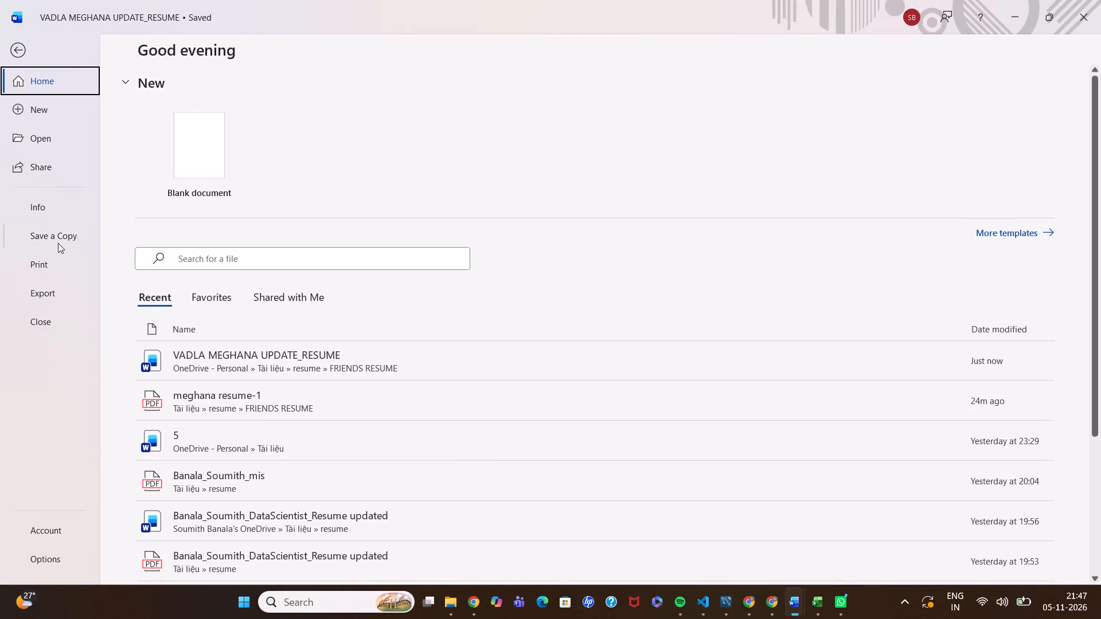
click(58, 243)
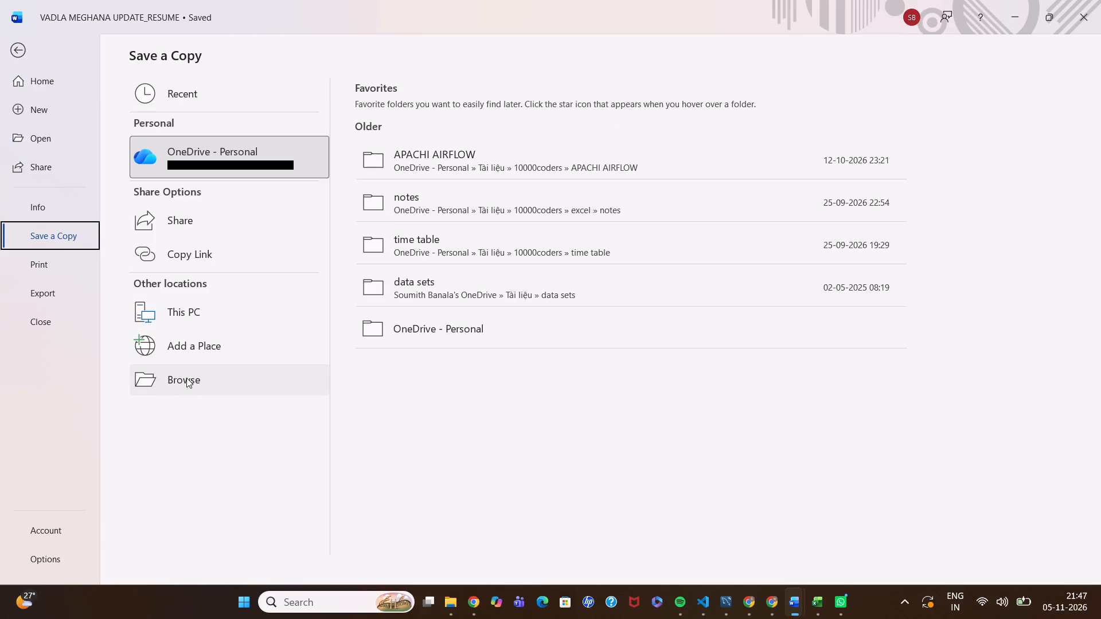
double_click(186, 378)
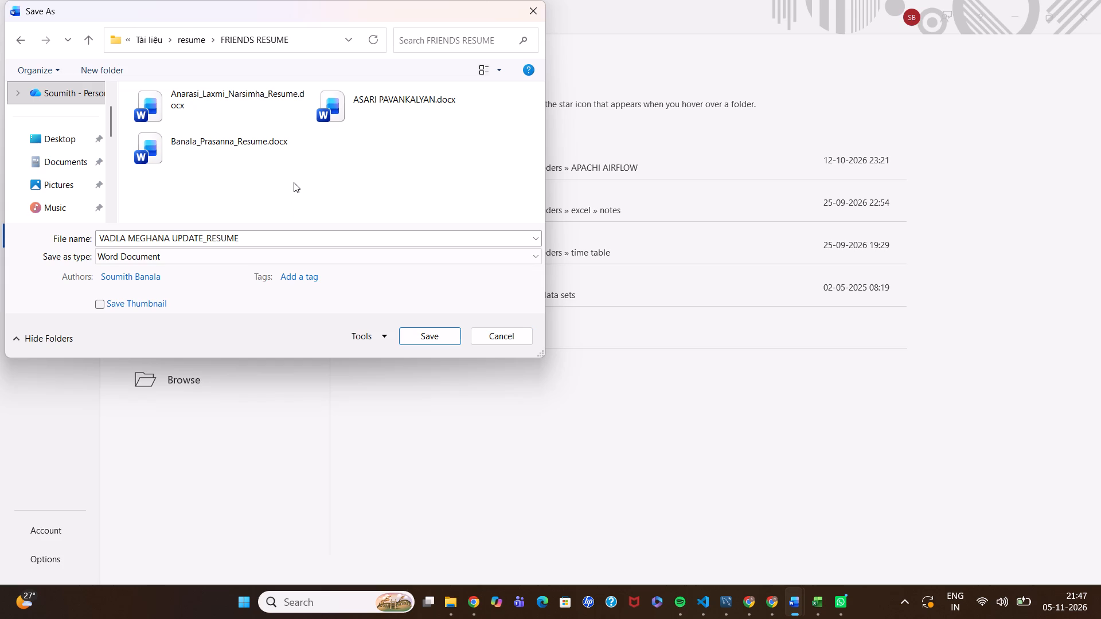
click(288, 264)
click(274, 260)
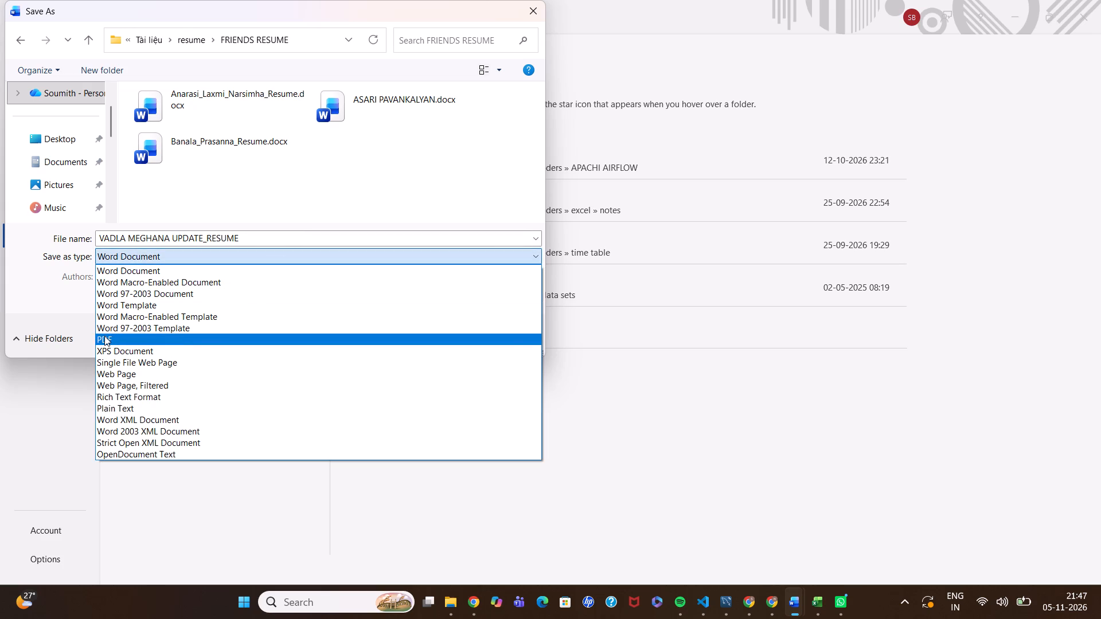
click(104, 336)
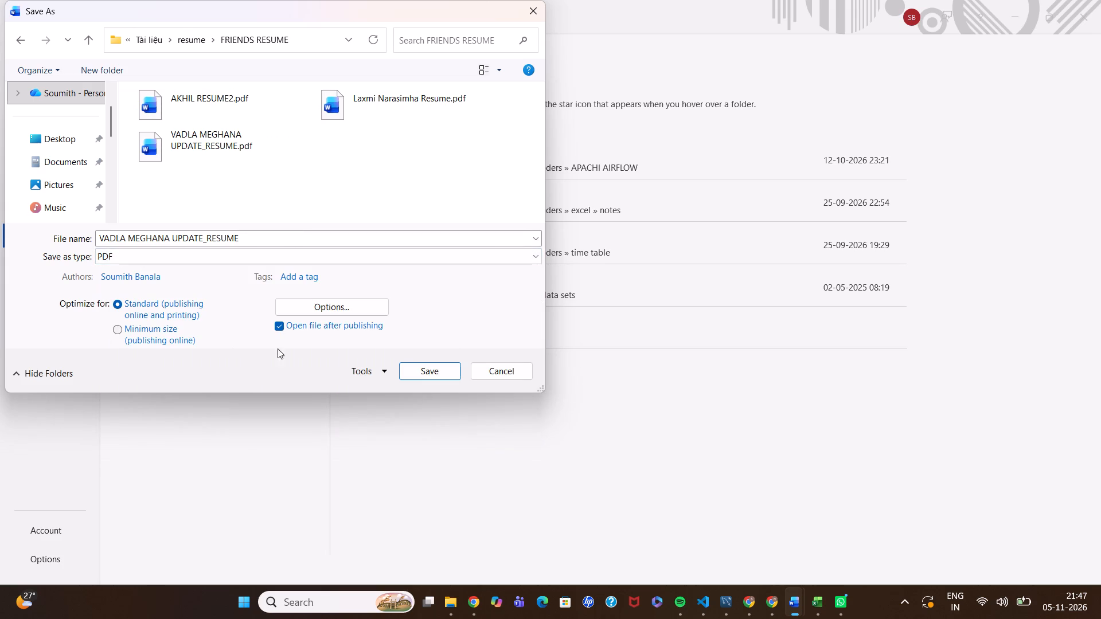
click(424, 369)
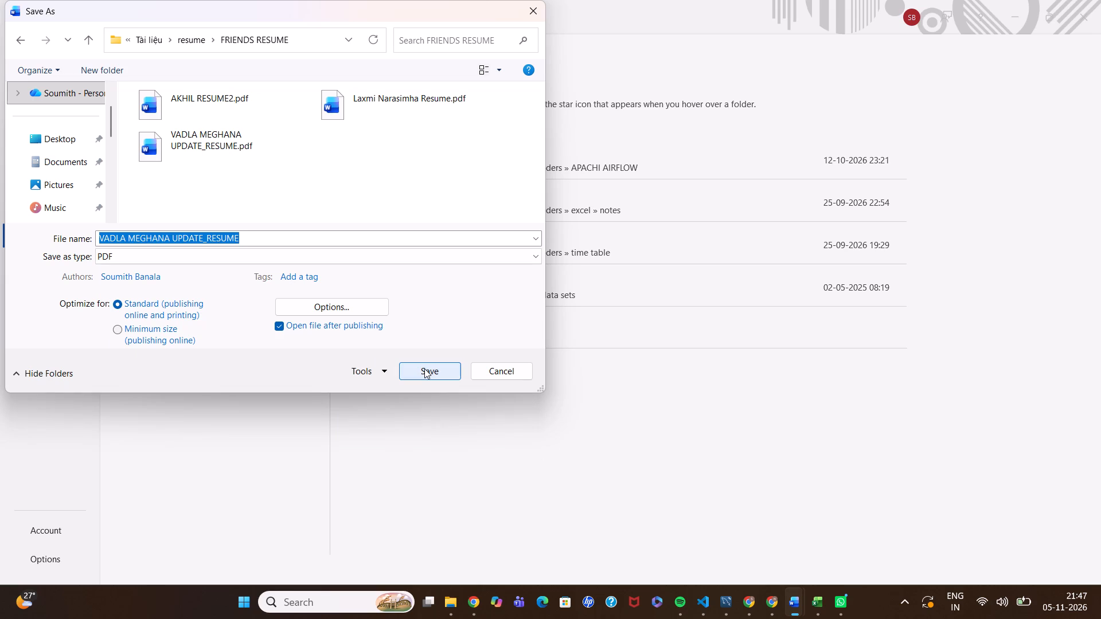
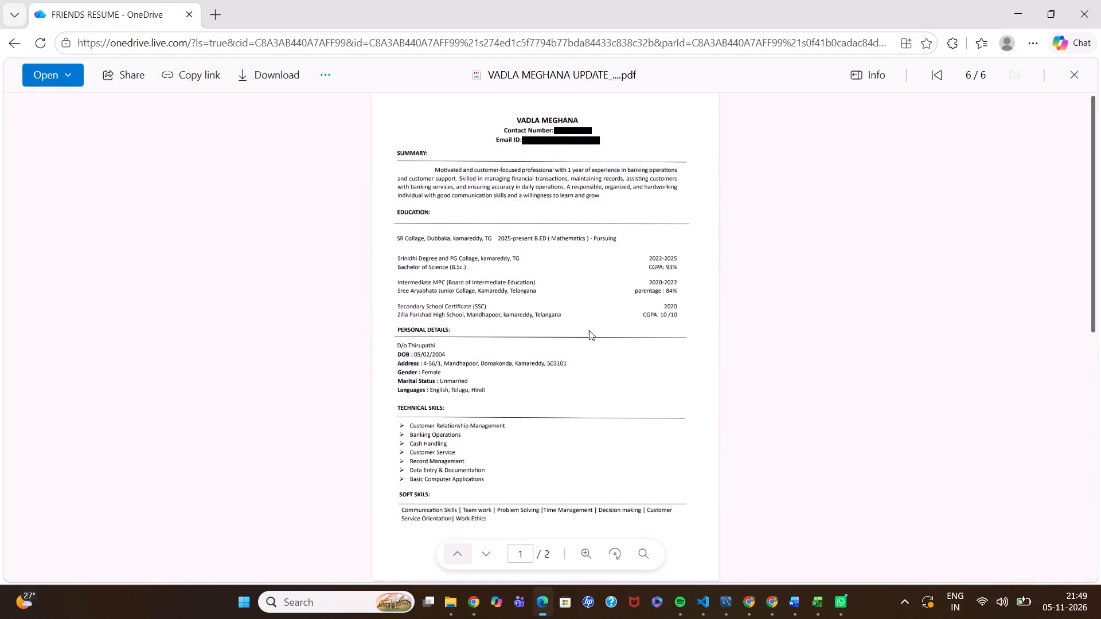
Switch from the PDF preview to the UPDATE_RESUME document in Word and save it again as a PDF in FRIENDS RESUME under the same name.
scroll(589, 330, down, 1)
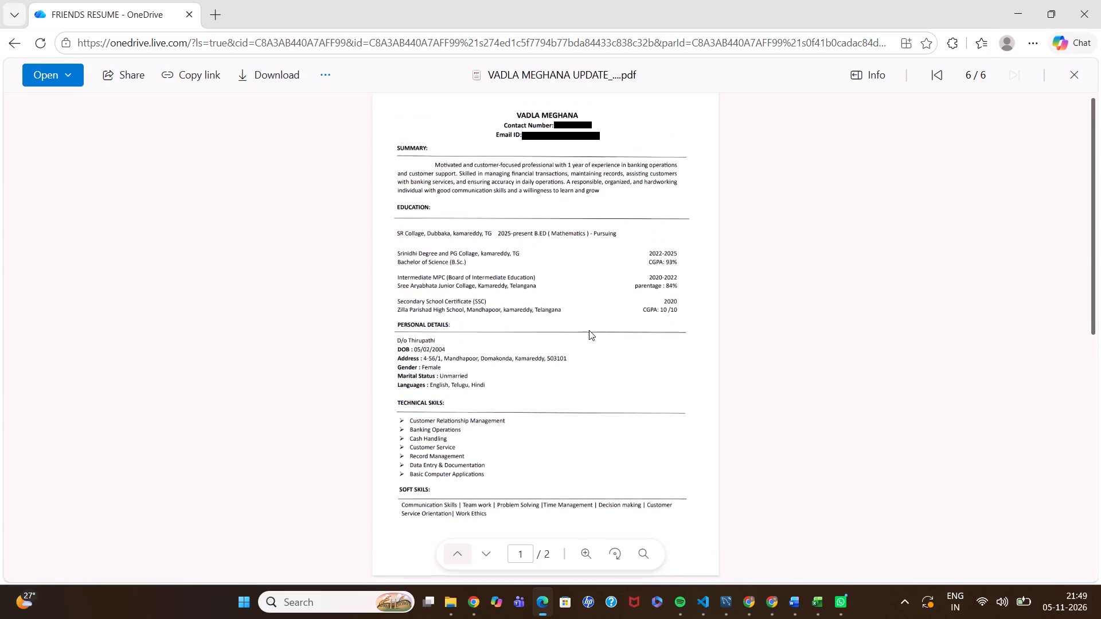
scroll(589, 330, down, 1)
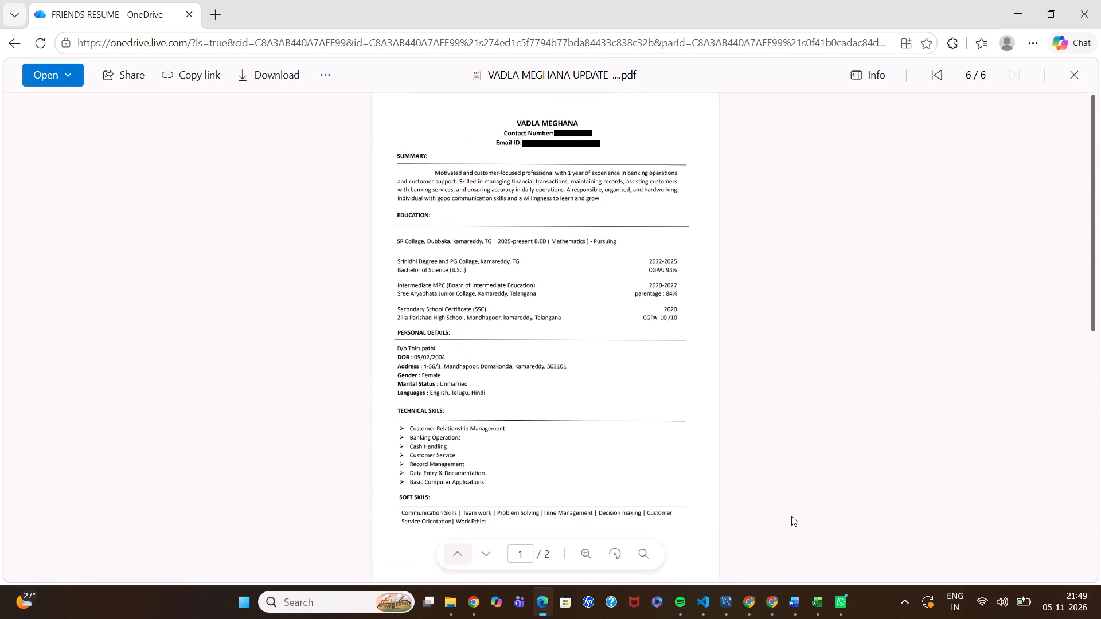
click(787, 598)
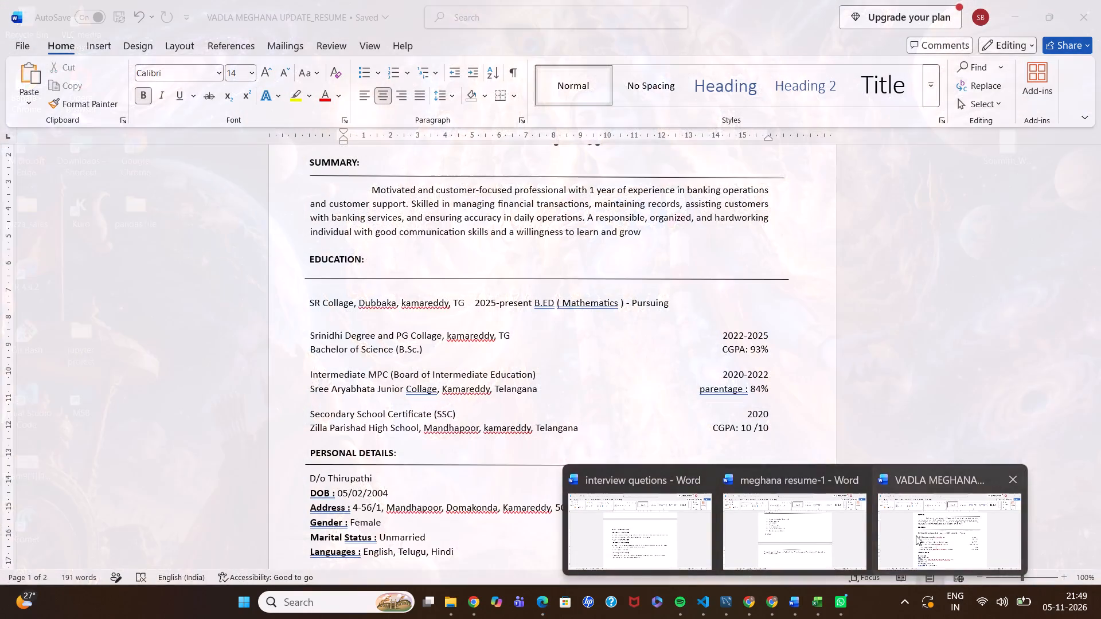
click(916, 535)
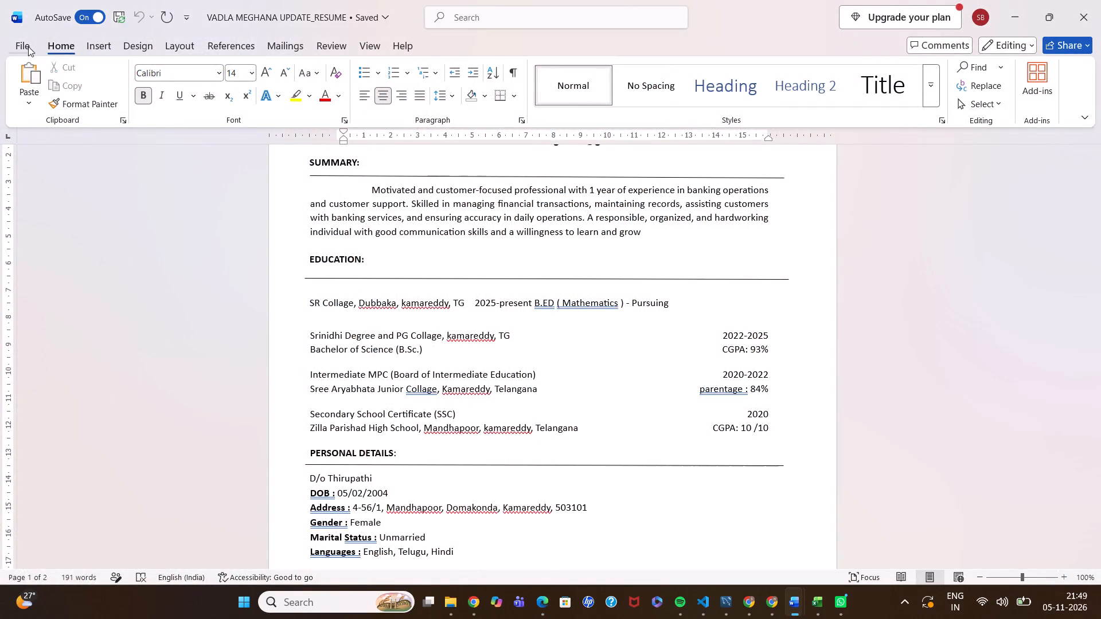
click(16, 45)
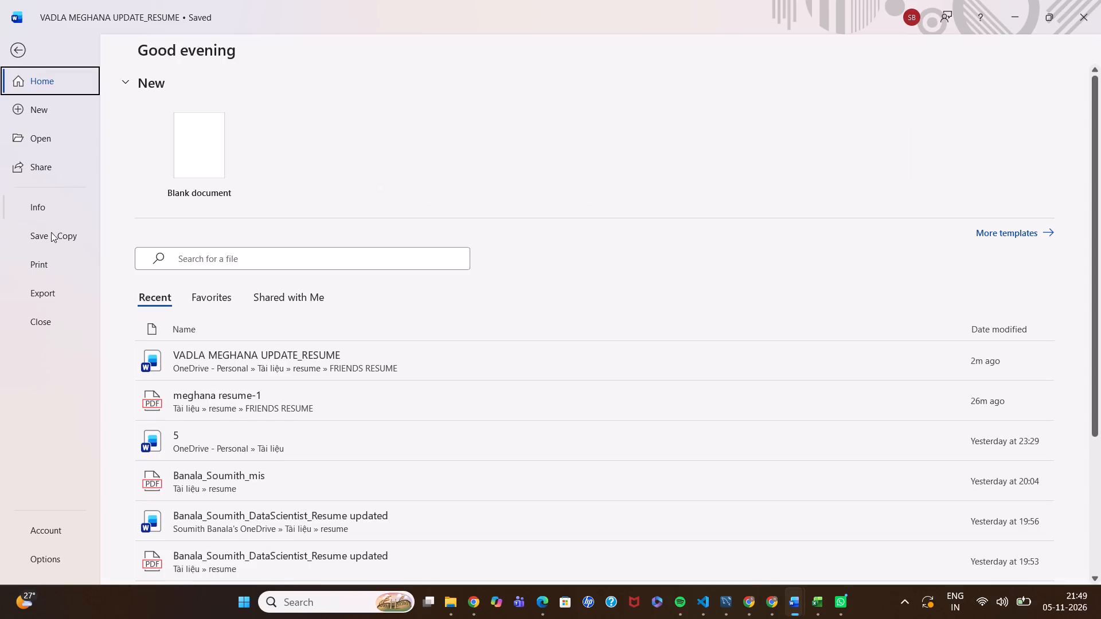
click(50, 237)
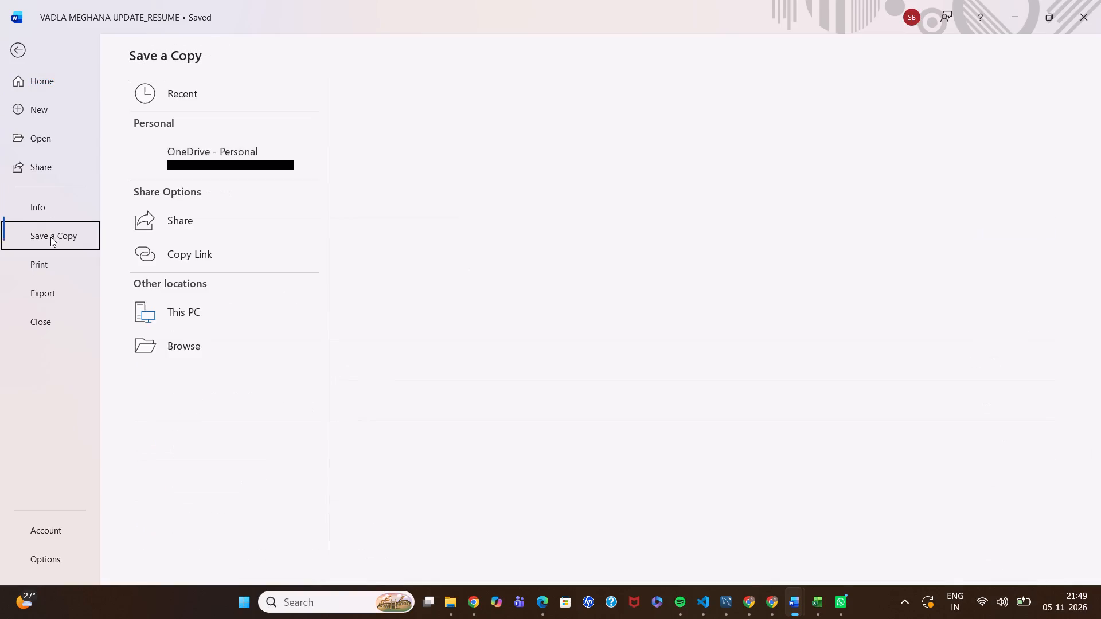
double_click(182, 382)
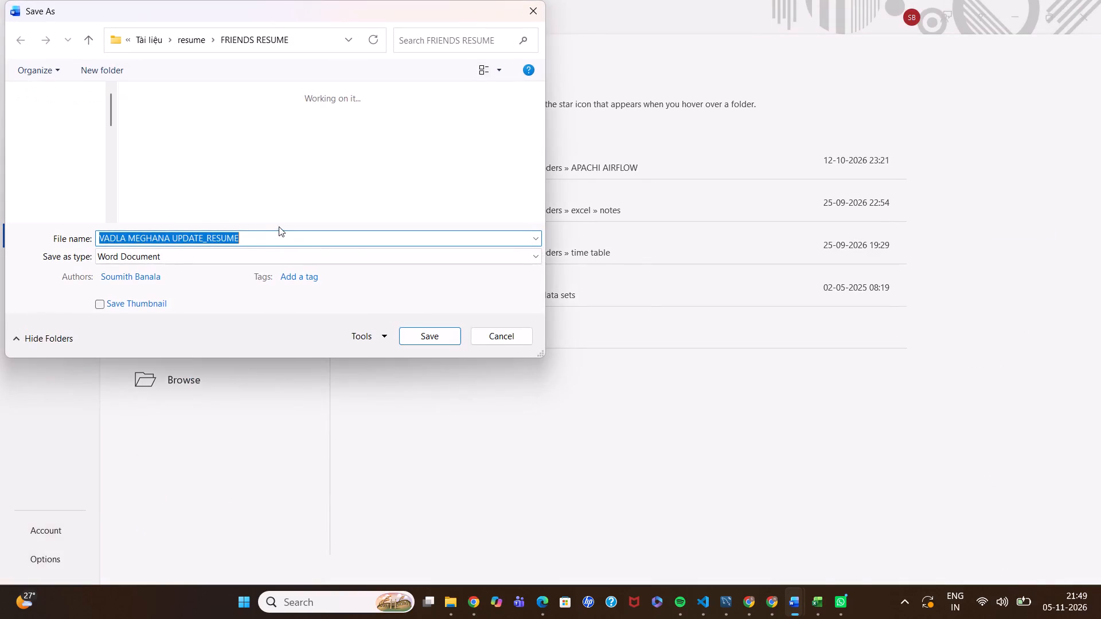
click(352, 254)
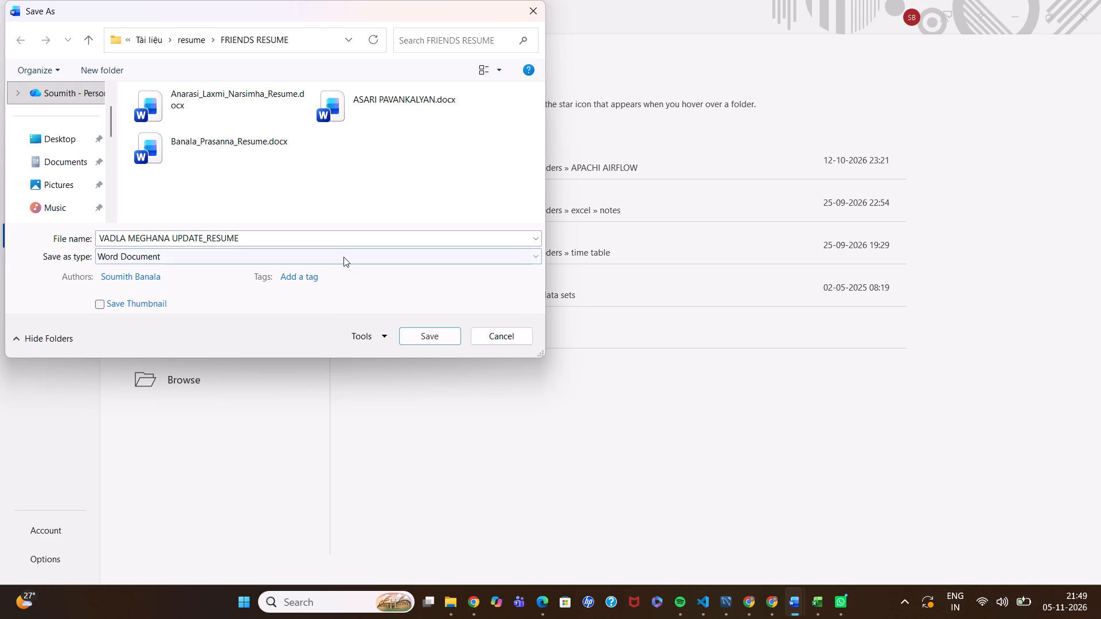
click(341, 257)
click(123, 336)
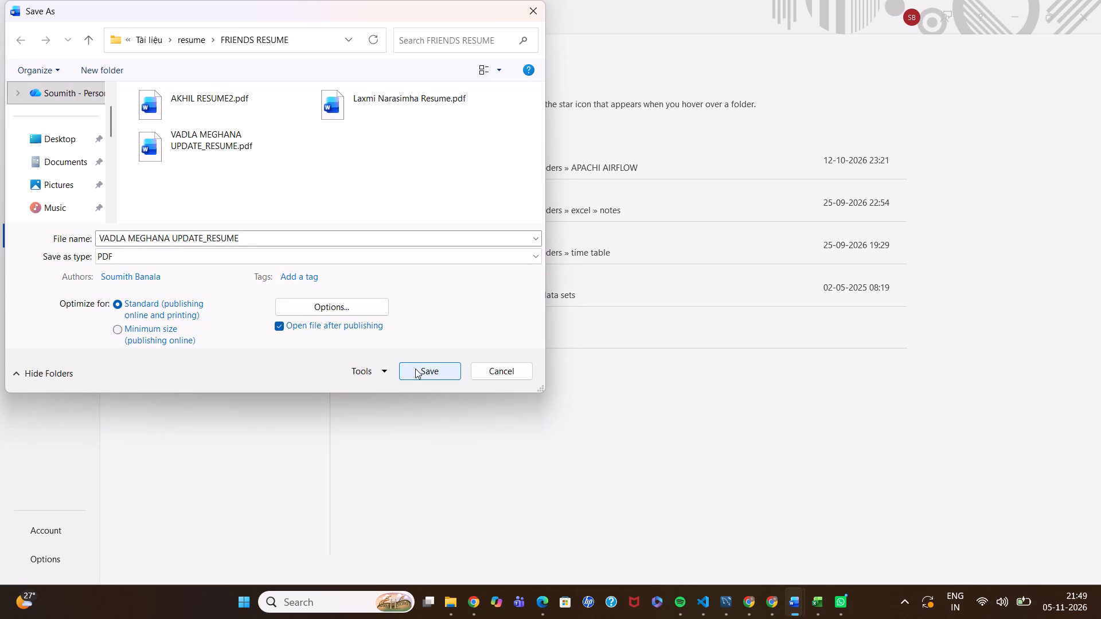
click(415, 369)
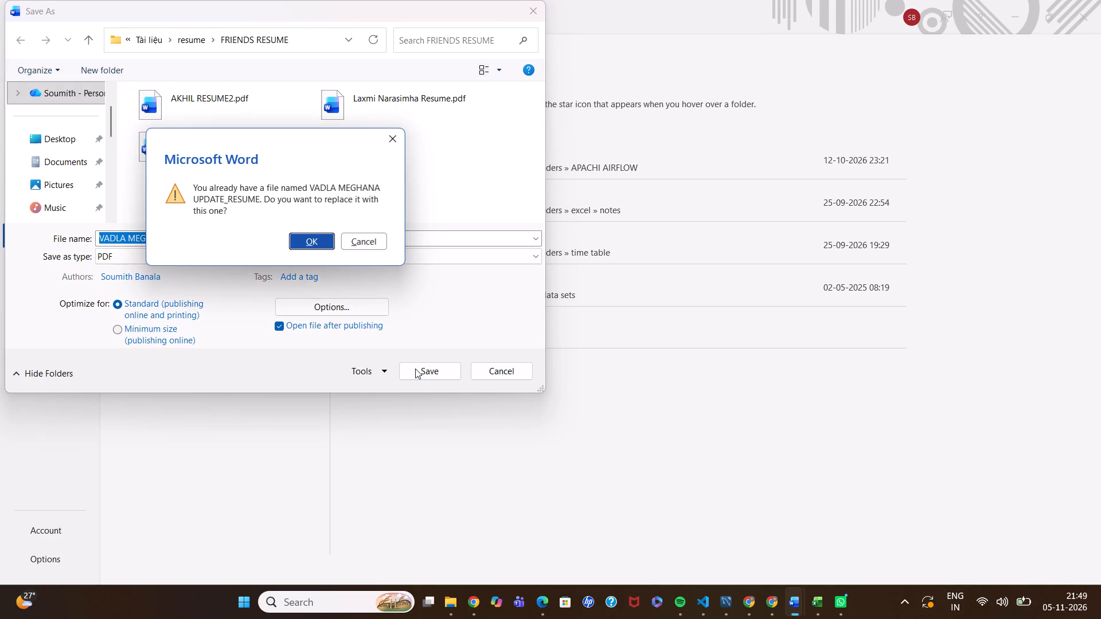
Replace the existing UPDATE_RESUME PDF in FRIENDS RESUME with the new copy and close the OneDrive browser window.
click(318, 246)
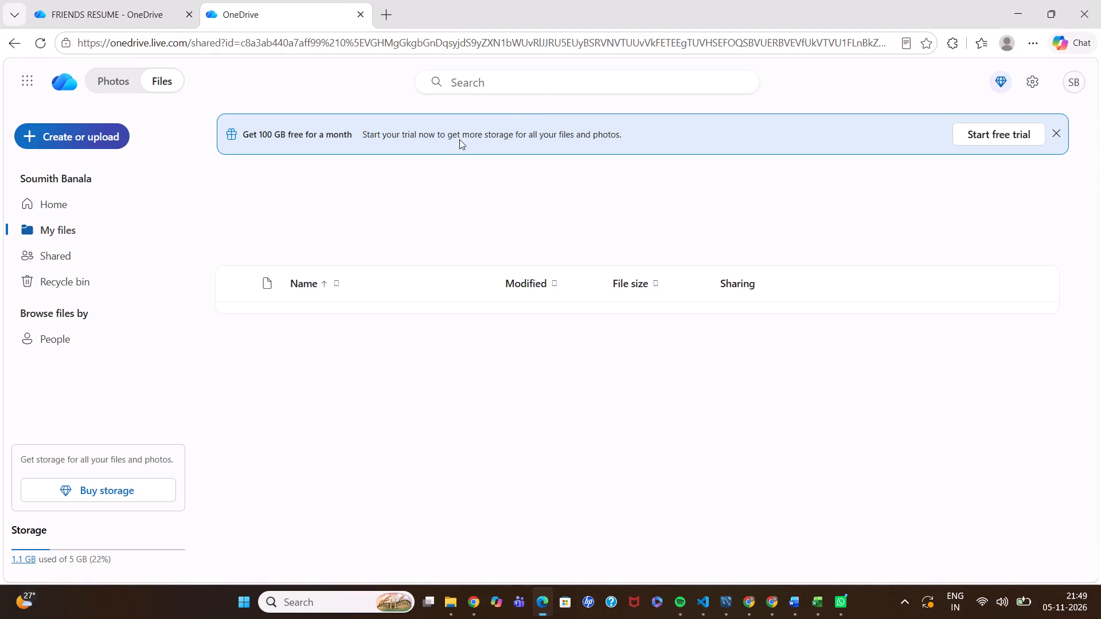